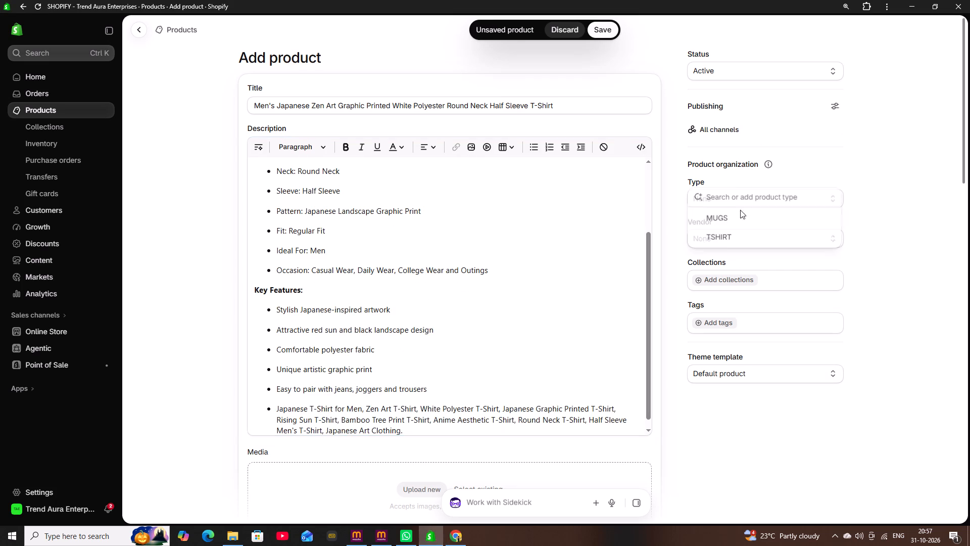
{"action": "left_click", "coordinate": [739, 232]}
{"action": "left_click", "coordinate": [735, 243]}
{"action": "left_click", "coordinate": [734, 261]}
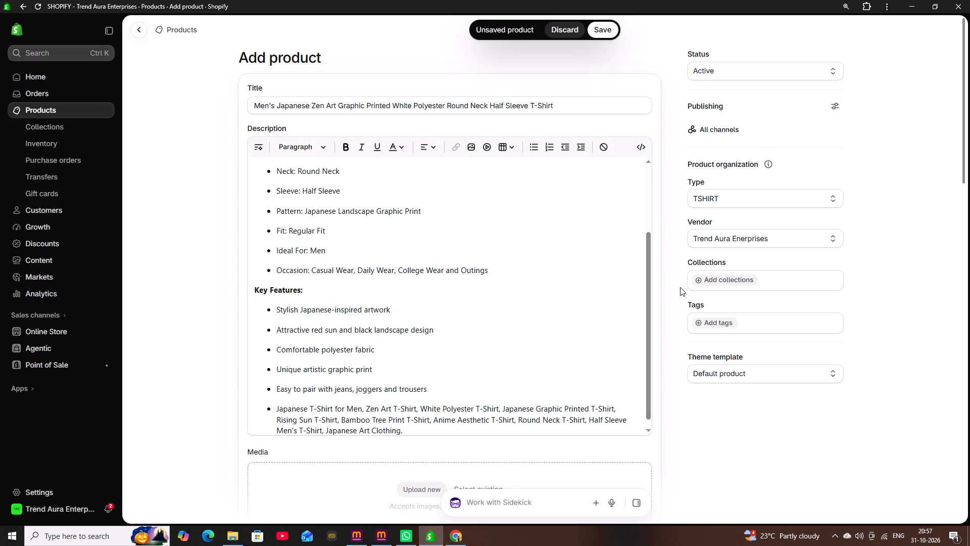
{"action": "left_click", "coordinate": [693, 392]}
Upload the Japanese Zen Art mockup images 1323, 1324 and 1325 from the MOCK UPS folder to the product's media.
{"action": "scroll", "coordinate": [693, 392], "scroll_direction": "down", "scroll_amount": 5}
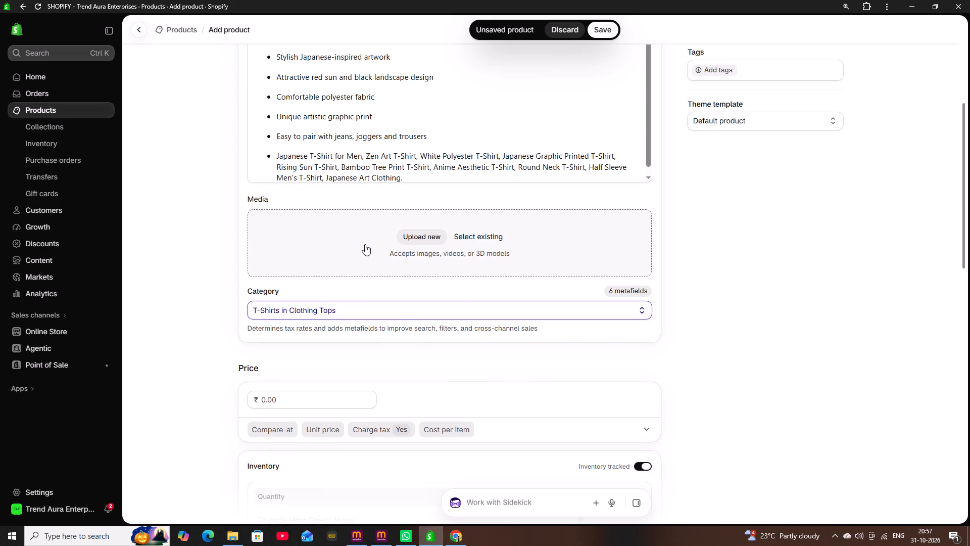
{"action": "left_click", "coordinate": [365, 244]}
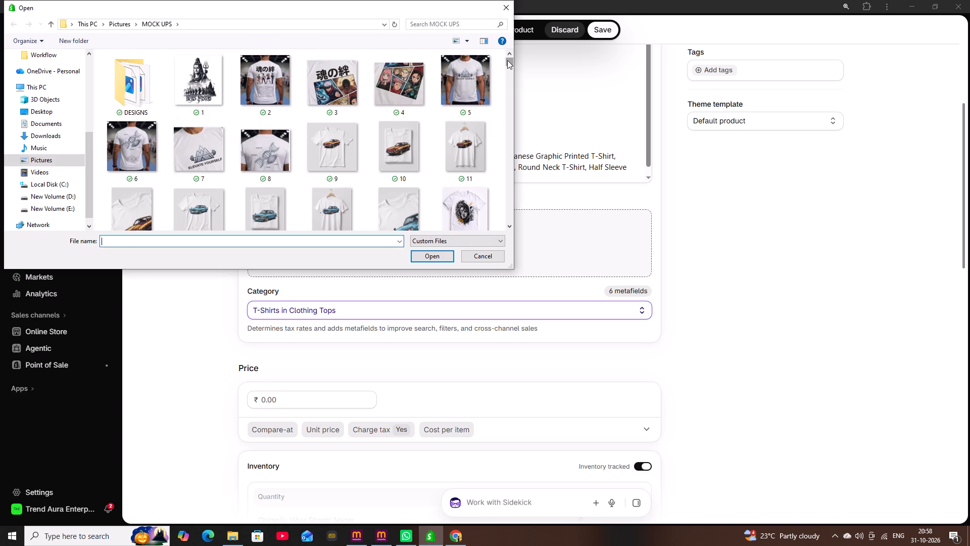
{"action": "left_click_drag", "start_coordinate": [507, 60], "coordinate": [515, 236]}
{"action": "scroll", "coordinate": [352, 180], "scroll_direction": "up", "scroll_amount": 2}
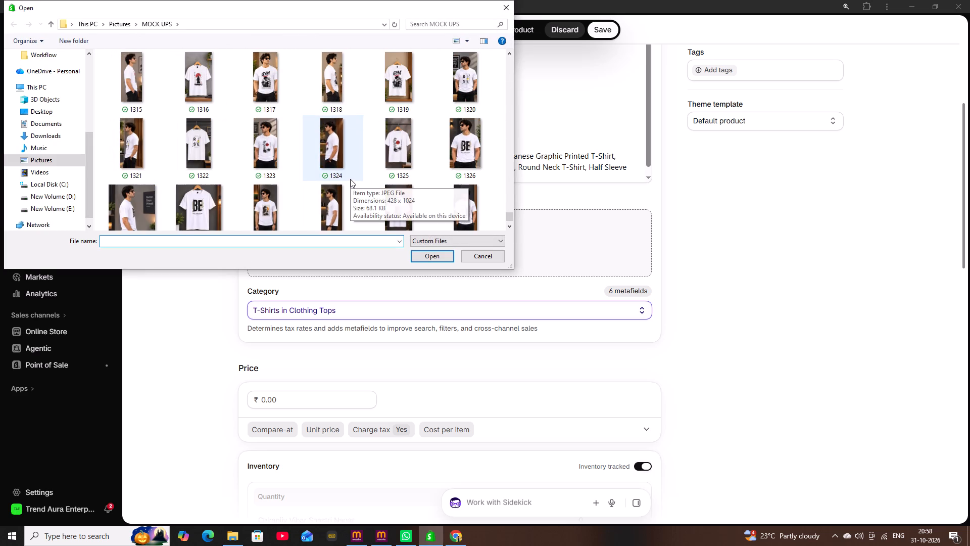
{"action": "left_click_drag", "start_coordinate": [416, 175], "coordinate": [265, 178]}
{"action": "left_click", "coordinate": [420, 256]}
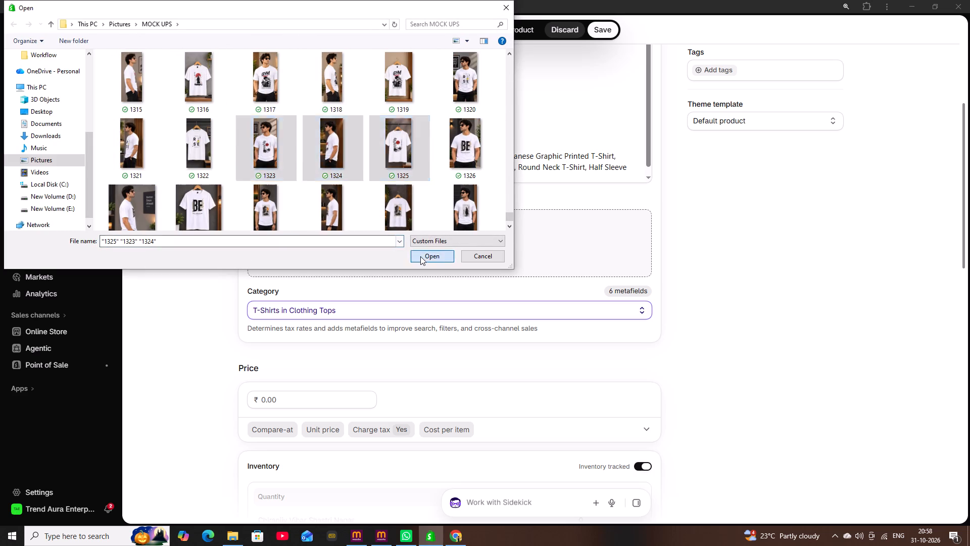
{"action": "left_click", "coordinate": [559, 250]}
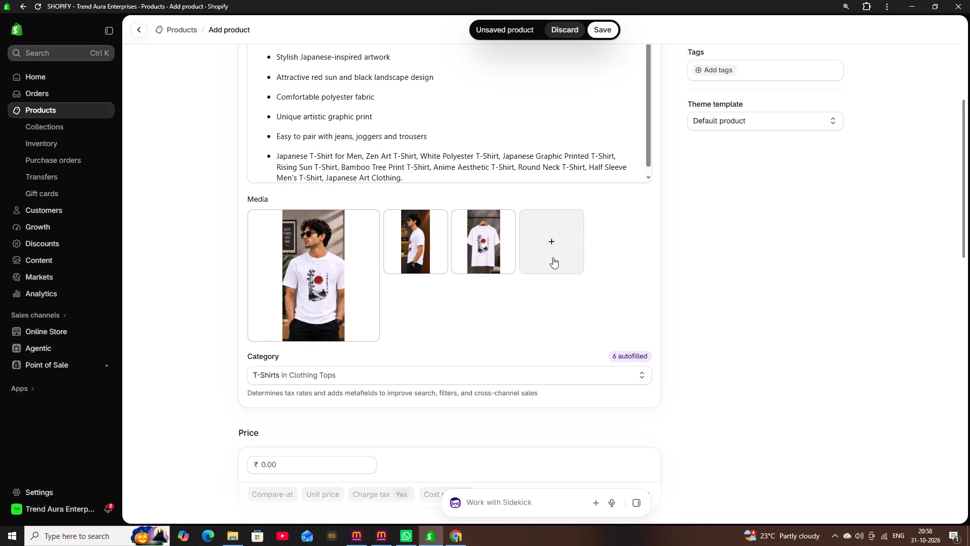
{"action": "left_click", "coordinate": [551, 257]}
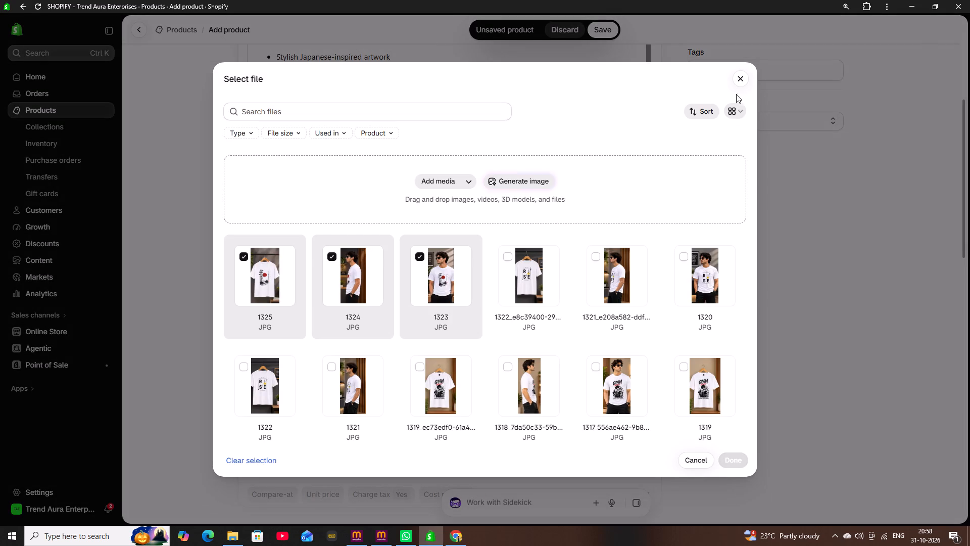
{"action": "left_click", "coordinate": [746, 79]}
Upload the plain white T-shirt back-view mockup 1198 from the MOCK UPS folder through the product's media file selection.
{"action": "left_click", "coordinate": [539, 227]}
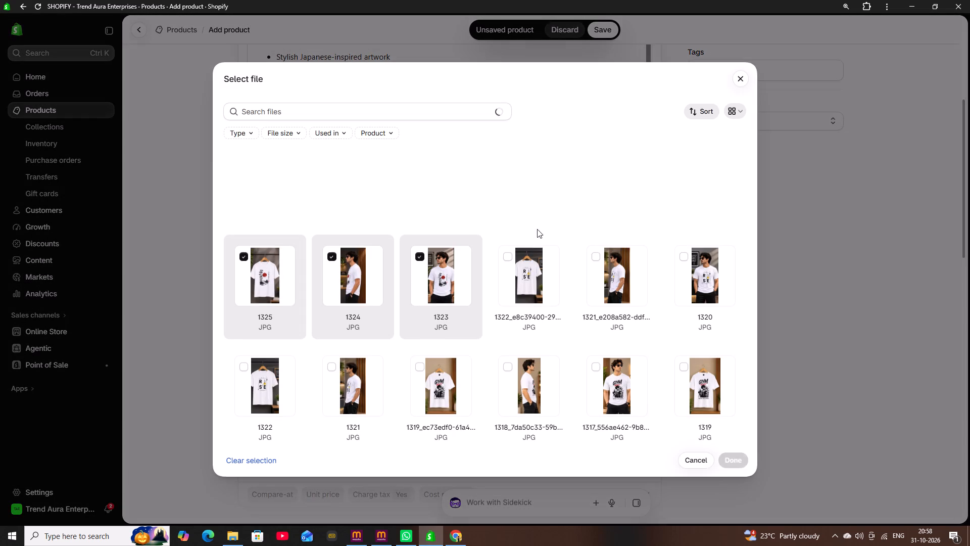
{"action": "left_click", "coordinate": [368, 203]}
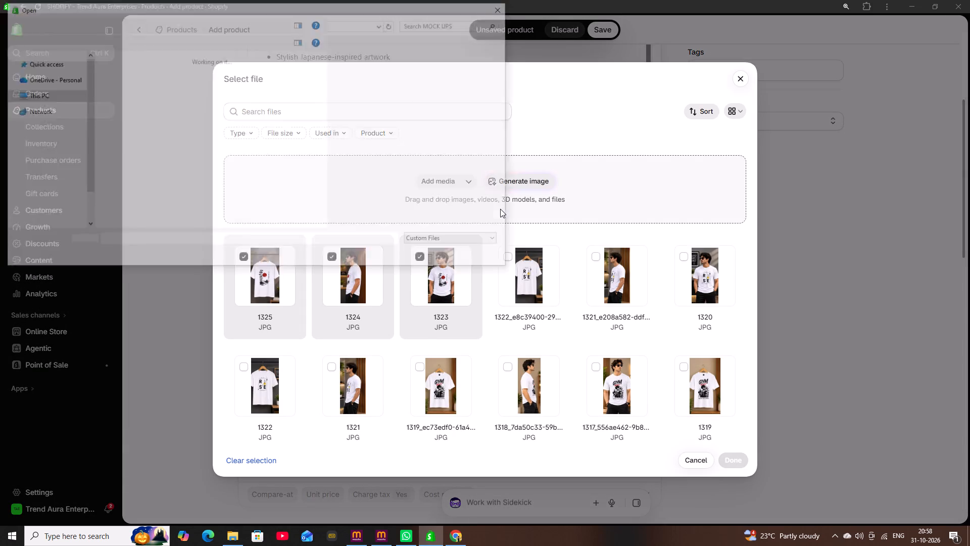
{"action": "left_click_drag", "start_coordinate": [510, 61], "coordinate": [504, 225]}
{"action": "scroll", "coordinate": [307, 182], "scroll_direction": "up", "scroll_amount": 3}
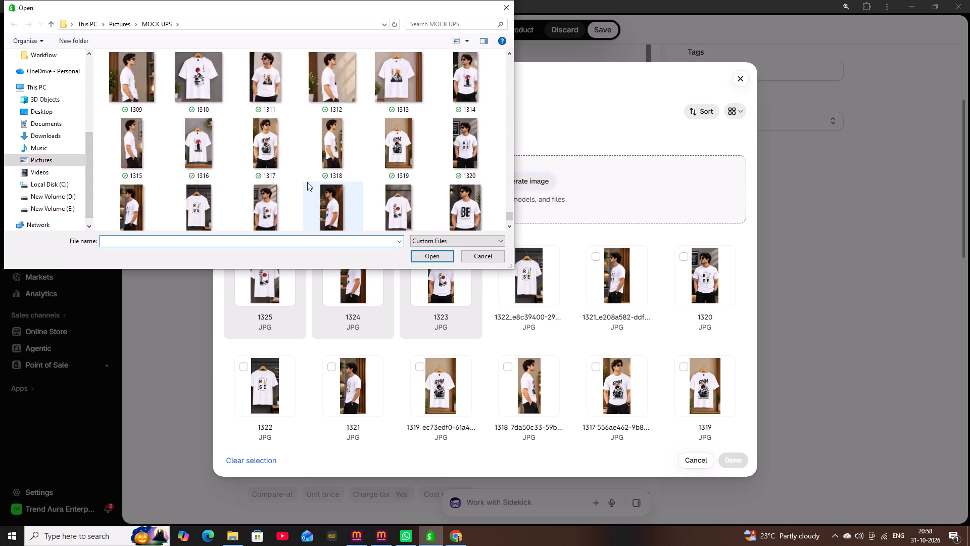
{"action": "scroll", "coordinate": [307, 182], "scroll_direction": "up", "scroll_amount": 8}
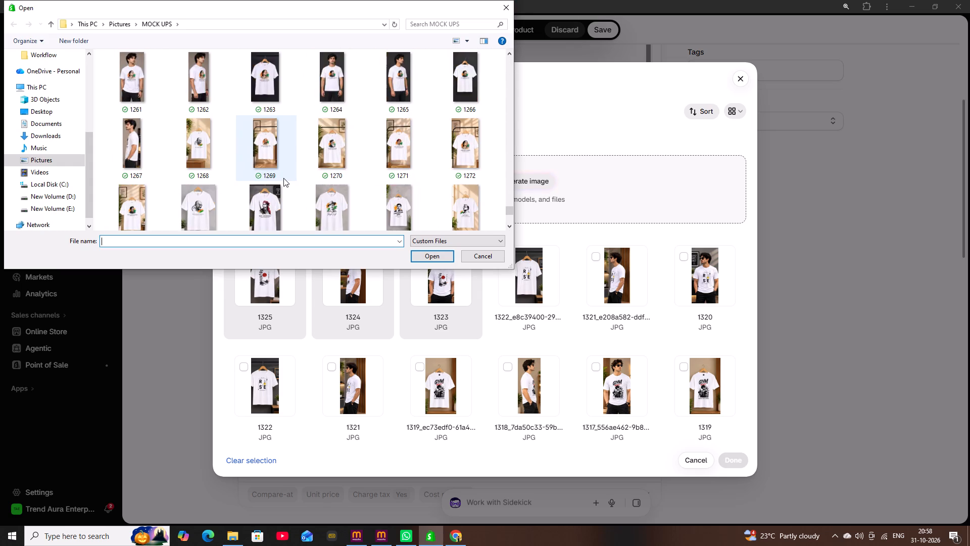
{"action": "scroll", "coordinate": [283, 178], "scroll_direction": "up", "scroll_amount": 7}
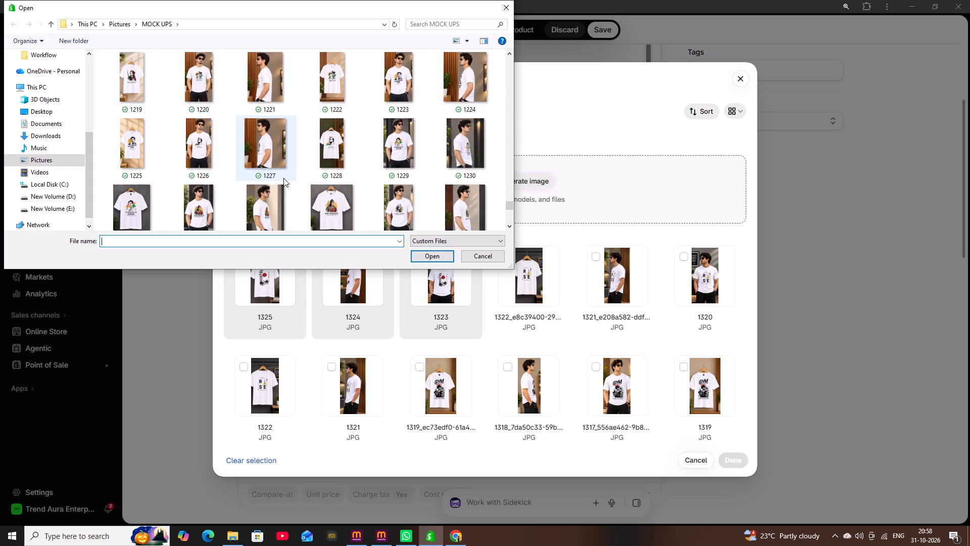
{"action": "scroll", "coordinate": [283, 178], "scroll_direction": "up", "scroll_amount": 3}
{"action": "scroll", "coordinate": [326, 168], "scroll_direction": "up", "scroll_amount": 1}
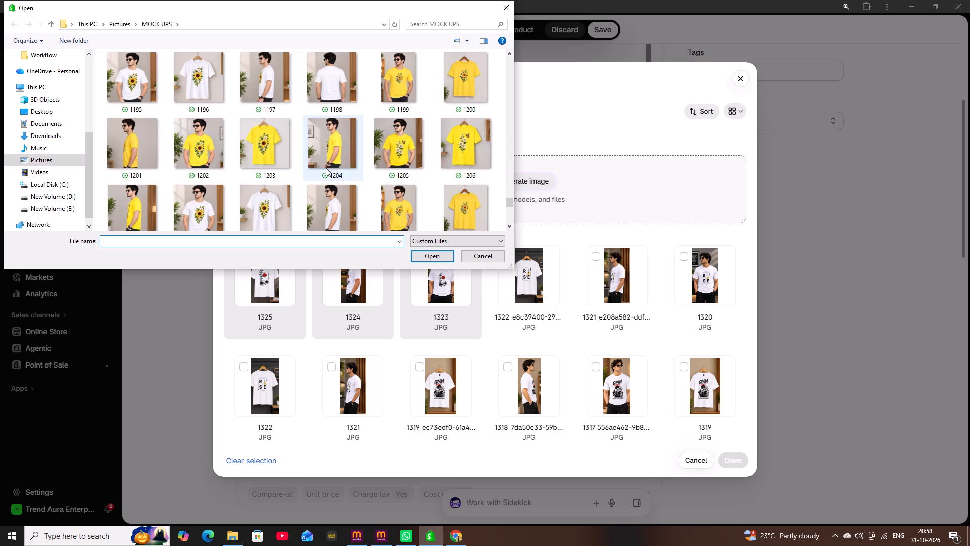
{"action": "double_click", "coordinate": [333, 95]}
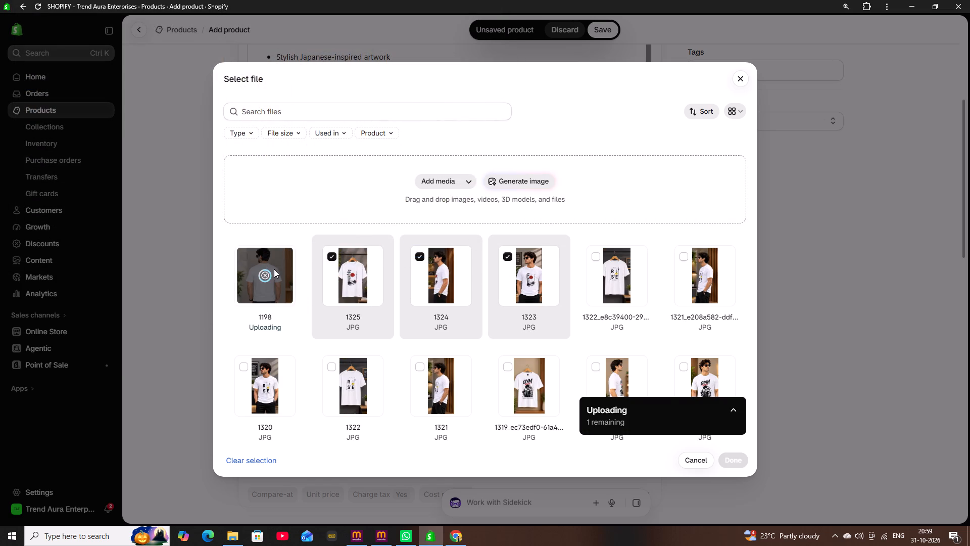
Deselect images 1324, 1323 and 1325 and apply the selection with only image 1198 as product media.
{"action": "left_click", "coordinate": [416, 256]}
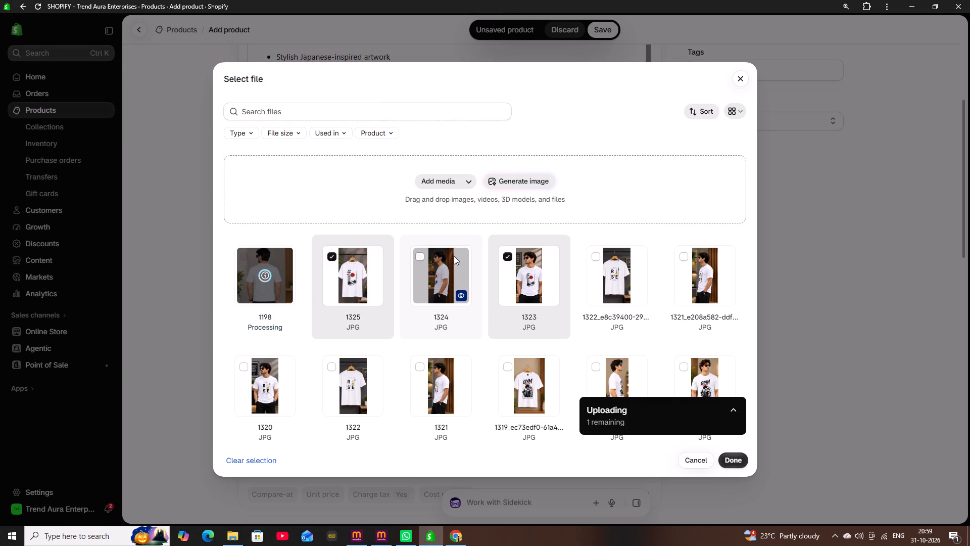
{"action": "left_click", "coordinate": [506, 255]}
{"action": "left_click", "coordinate": [330, 255]}
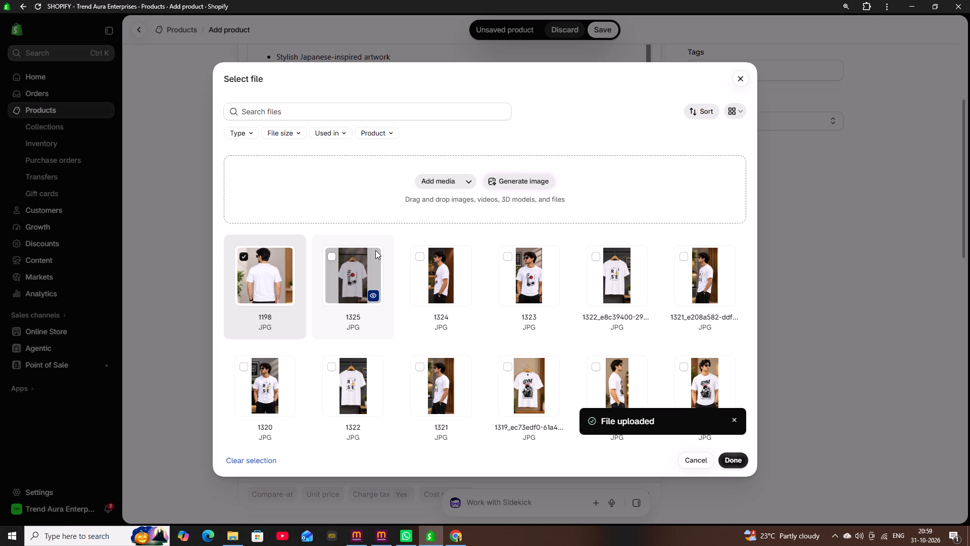
{"action": "left_click", "coordinate": [732, 451]}
{"action": "left_click", "coordinate": [732, 459]}
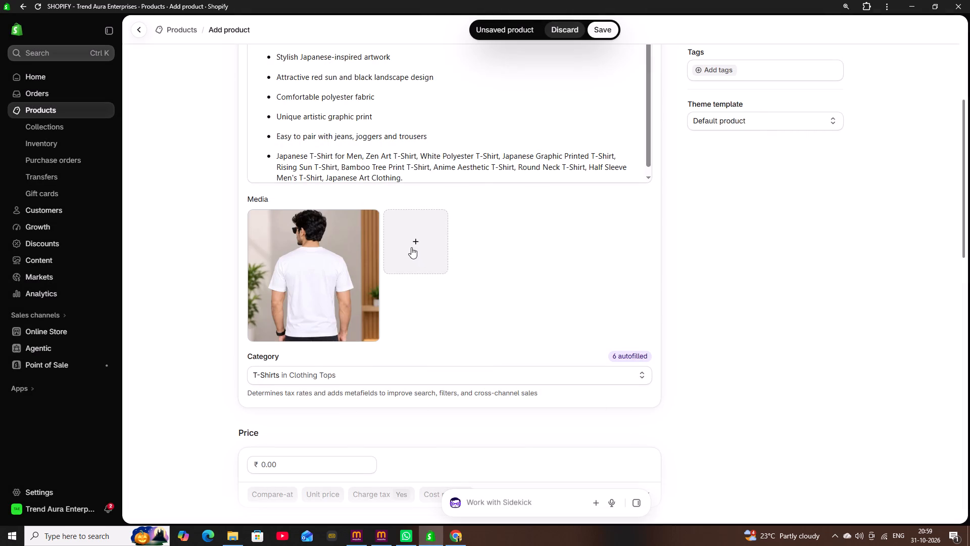
Add the existing images 1325, 1324 and 1323 to the product media, in that order, behind image 1198.
{"action": "left_click", "coordinate": [411, 247]}
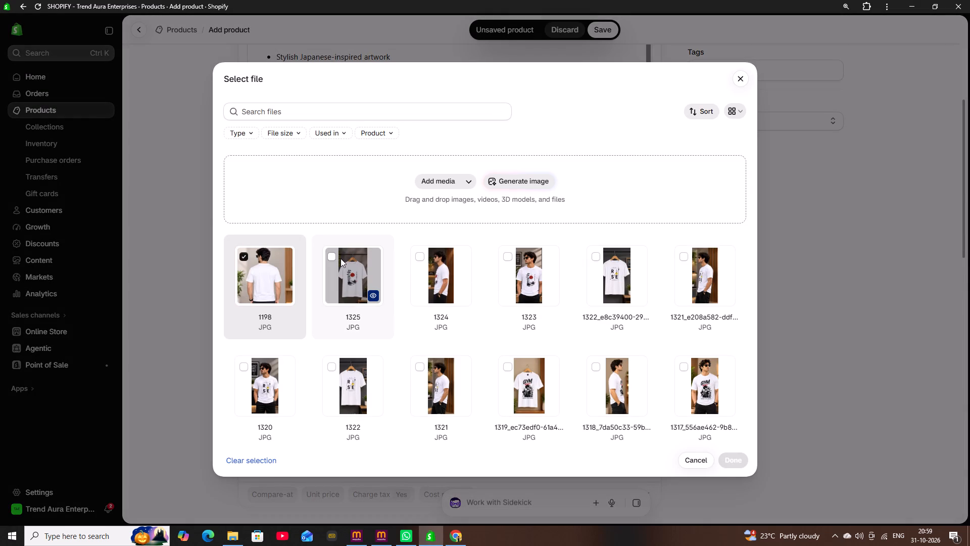
{"action": "left_click", "coordinate": [333, 252]}
{"action": "left_click", "coordinate": [415, 256]}
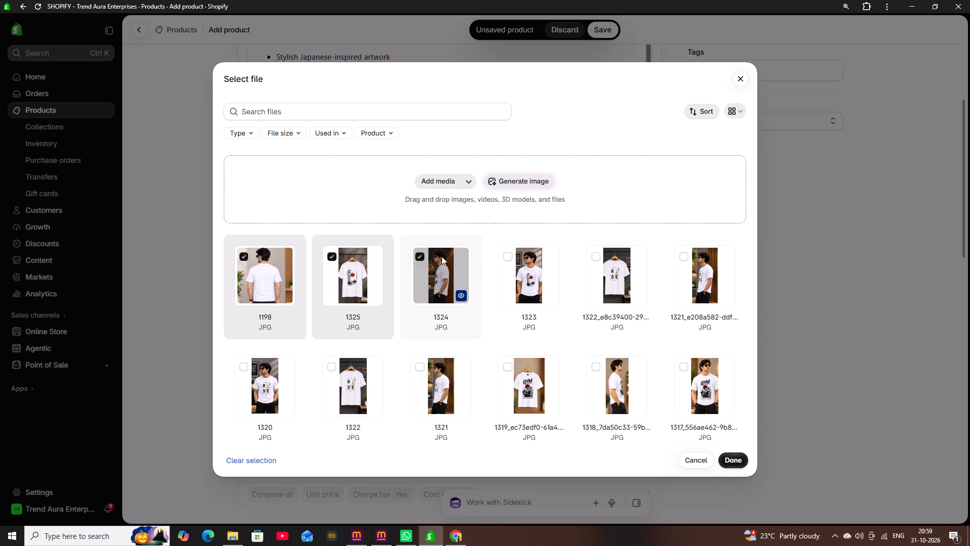
{"action": "left_click", "coordinate": [514, 258]}
{"action": "left_click", "coordinate": [732, 459]}
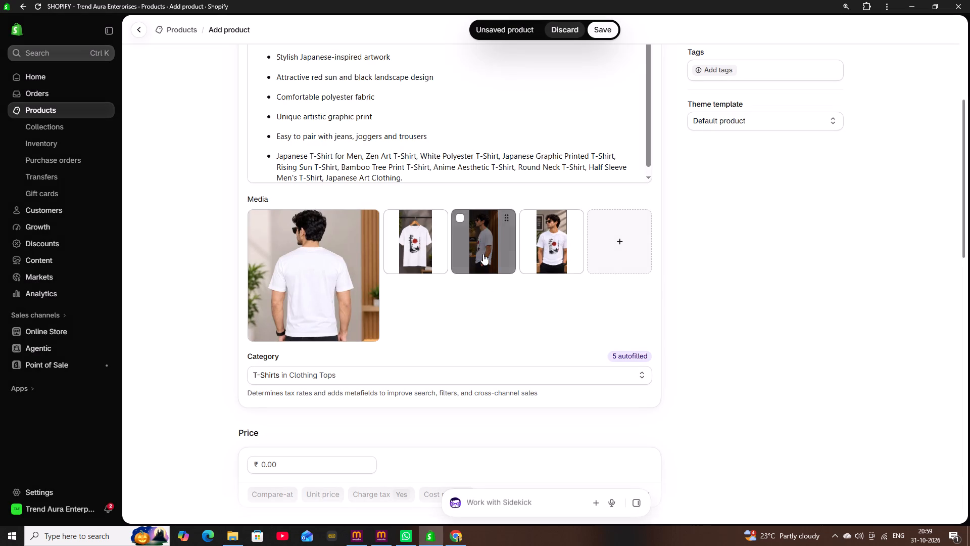
Reorder the product media so the hanging shirt comes first, followed by the front, side and back views of the model.
{"action": "left_click_drag", "start_coordinate": [431, 247], "coordinate": [322, 295]}
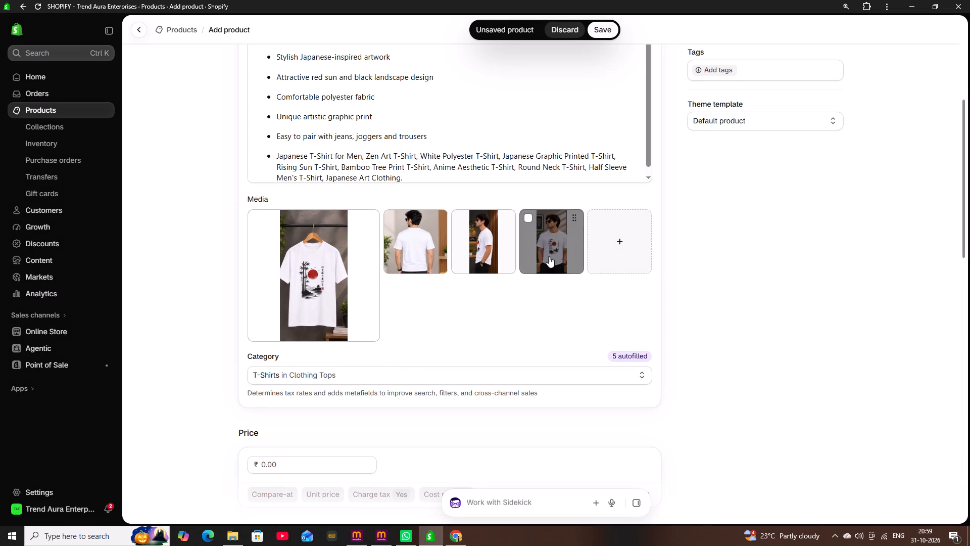
{"action": "left_click_drag", "start_coordinate": [549, 256], "coordinate": [443, 266]}
{"action": "left_click_drag", "start_coordinate": [546, 260], "coordinate": [488, 262]}
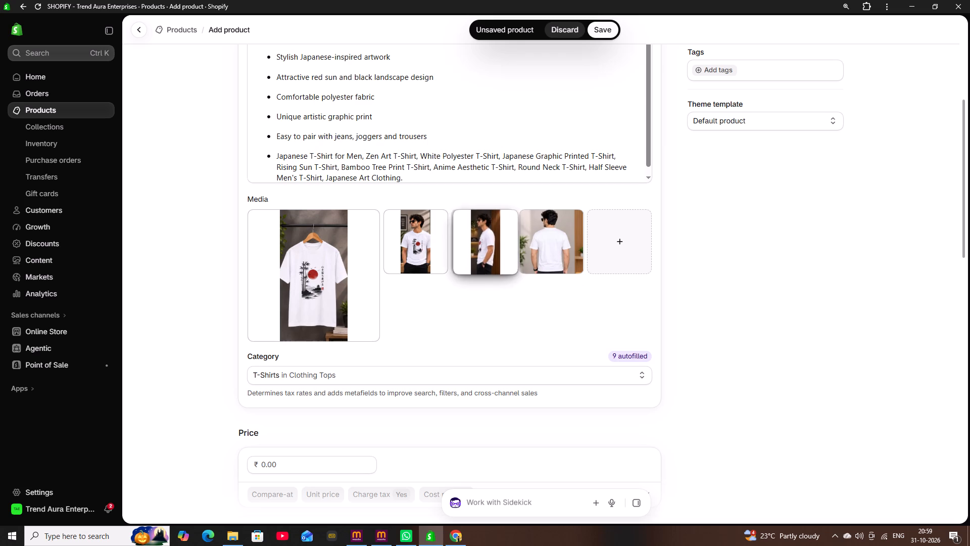
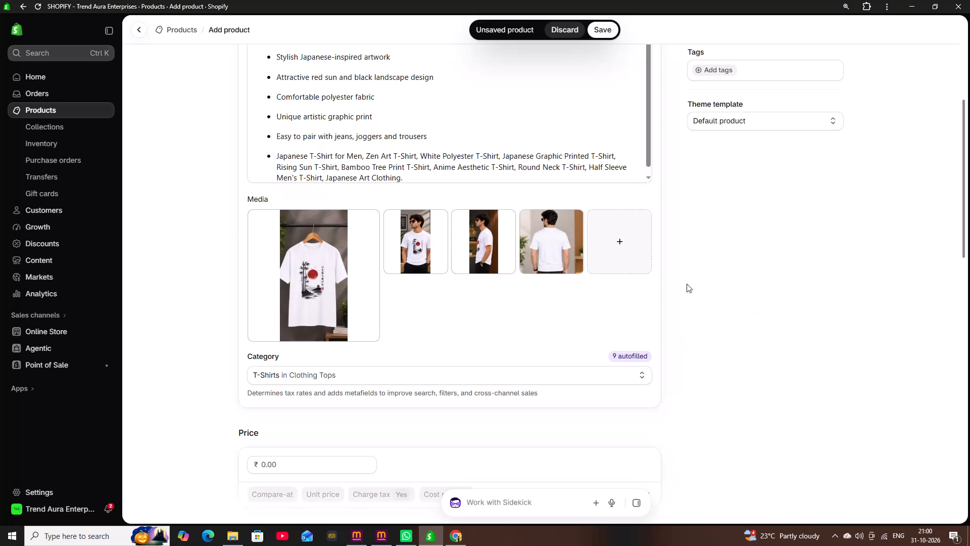
Set the product's price to ₹115.
{"action": "scroll", "coordinate": [721, 258], "scroll_direction": "up", "scroll_amount": 3}
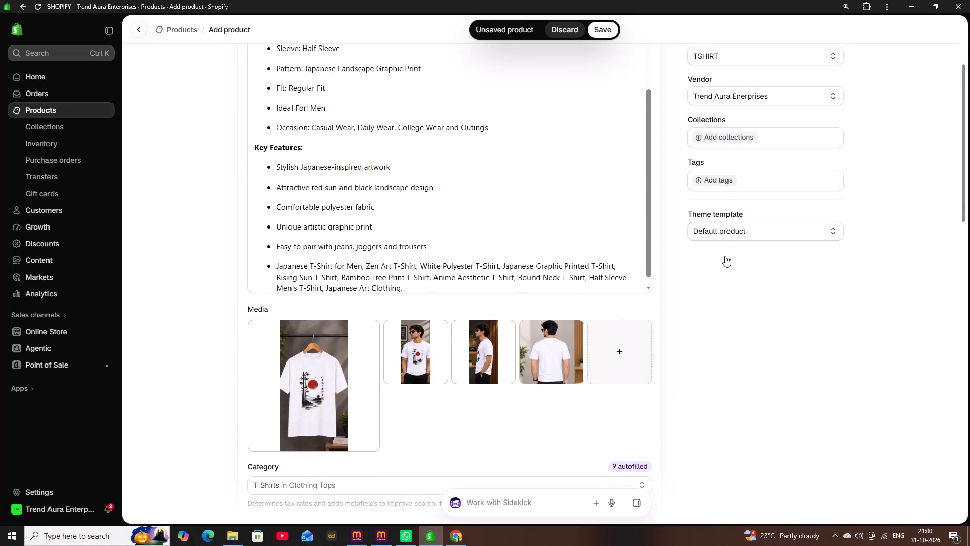
{"action": "scroll", "coordinate": [723, 275], "scroll_direction": "down", "scroll_amount": 4}
{"action": "left_click", "coordinate": [314, 418]}
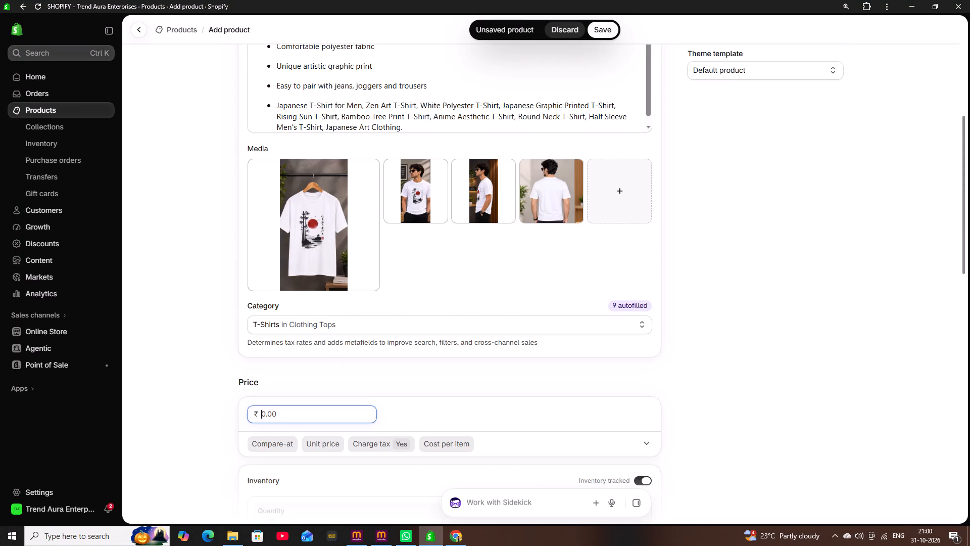
{"action": "type", "text": "115"}
{"action": "left_click", "coordinate": [688, 358]}
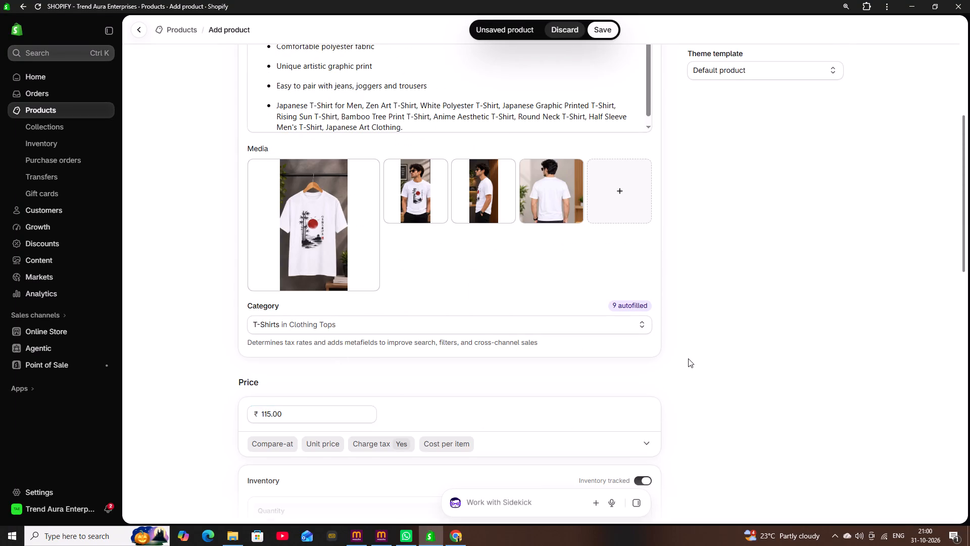
Set the inventory quantity at the store location to 100.
{"action": "scroll", "coordinate": [689, 358], "scroll_direction": "down", "scroll_amount": 5}
{"action": "left_click", "coordinate": [596, 280]}
{"action": "type", "text": "100"}
Choose Trend Packaging as the package used when the product is shipped alone.
{"action": "left_click", "coordinate": [467, 383]}
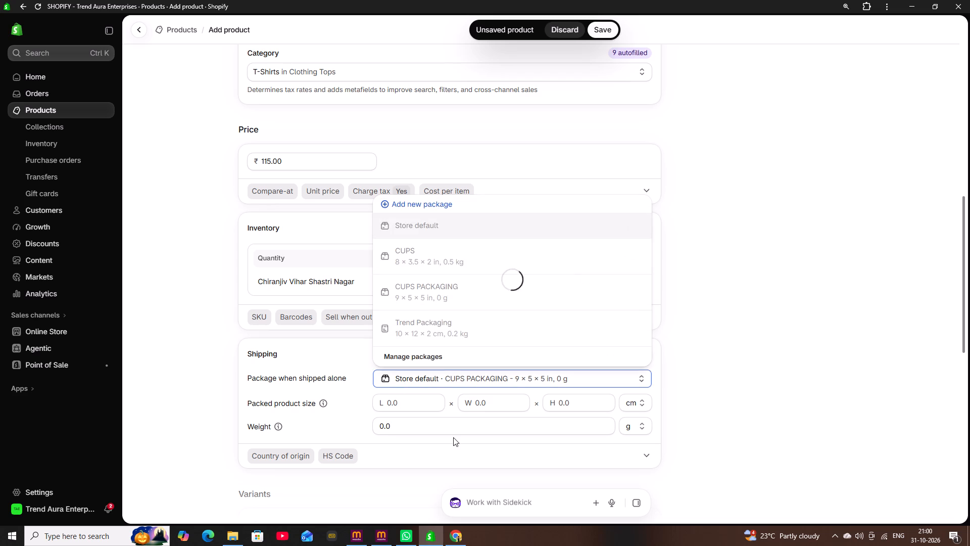
{"action": "left_click", "coordinate": [440, 326]}
Set the packed product size to 10 cm length, 12 cm width and 2 cm height.
{"action": "left_click", "coordinate": [402, 405]}
{"action": "type", "text": "10"}
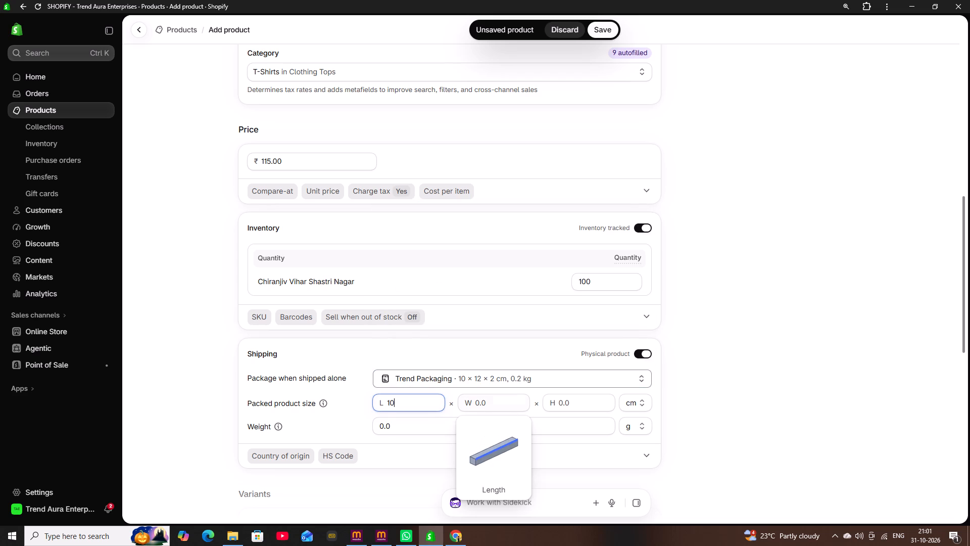
{"action": "left_click", "coordinate": [511, 403]}
{"action": "key", "text": "1"}
{"action": "type", "text": "52"}
{"action": "key", "text": "BackSpace"}
{"action": "key", "text": "BackSpace"}
{"action": "key", "text": "BackSpace"}
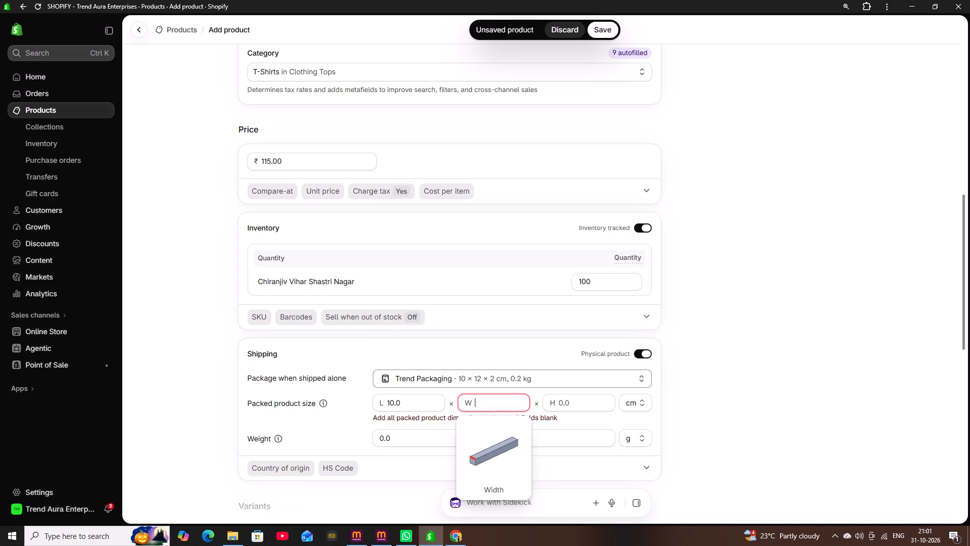
{"action": "key", "text": "1"}
{"action": "key", "text": "2"}
{"action": "left_click", "coordinate": [585, 402]}
{"action": "key", "text": "2"}
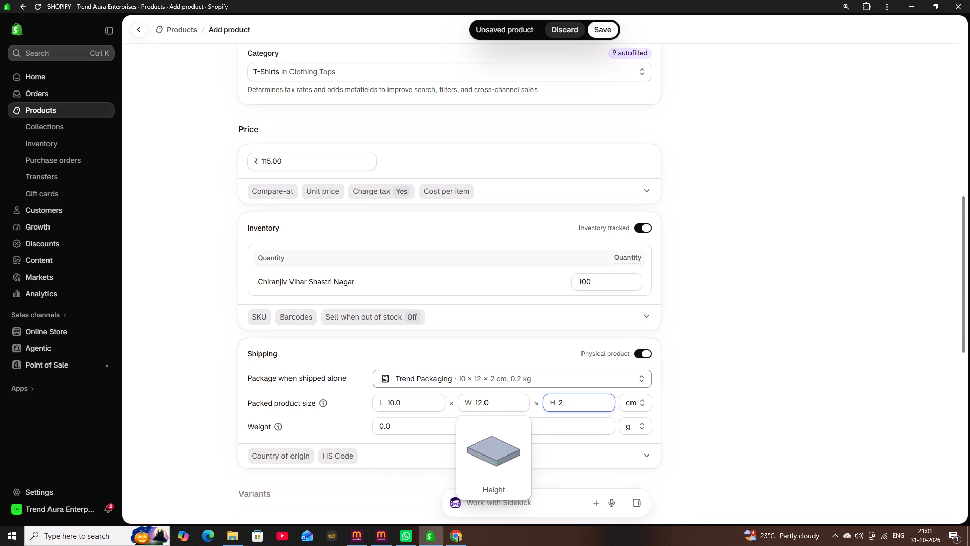
{"action": "left_click", "coordinate": [729, 411]}
Set the product's shipping weight to 150 g.
{"action": "left_click", "coordinate": [442, 428]}
{"action": "key", "text": "BackSpace"}
{"action": "key", "text": "BackSpace"}
{"action": "key", "text": "BackSpace"}
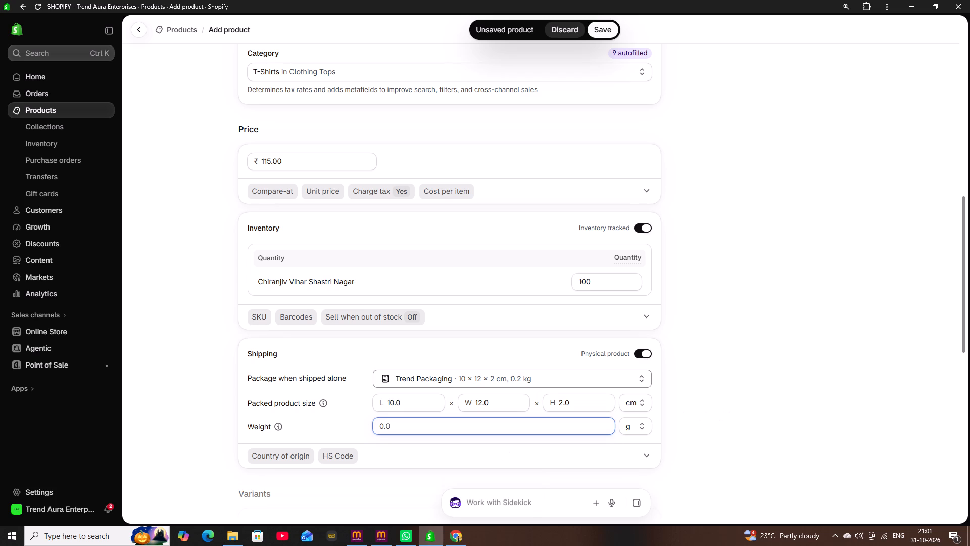
{"action": "key", "text": "1"}
{"action": "type", "text": "50"}
{"action": "left_click", "coordinate": [725, 404]}
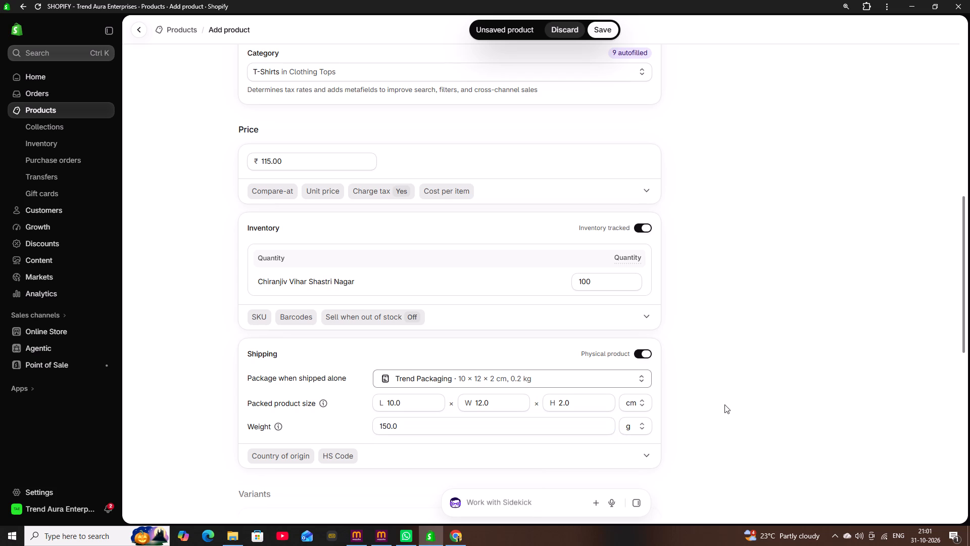
Set the country of origin in the additional shipping details to India.
{"action": "scroll", "coordinate": [717, 403], "scroll_direction": "down", "scroll_amount": 6}
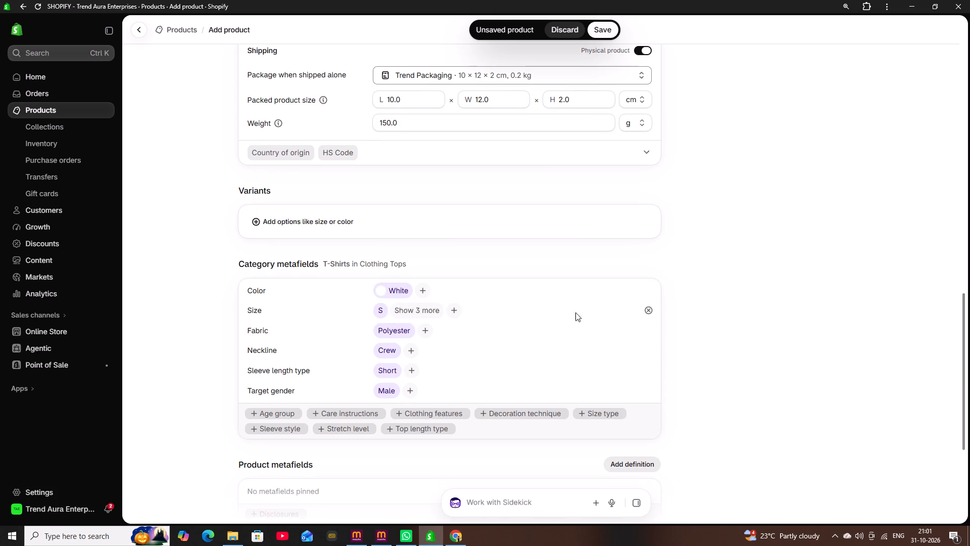
{"action": "left_click", "coordinate": [266, 149]}
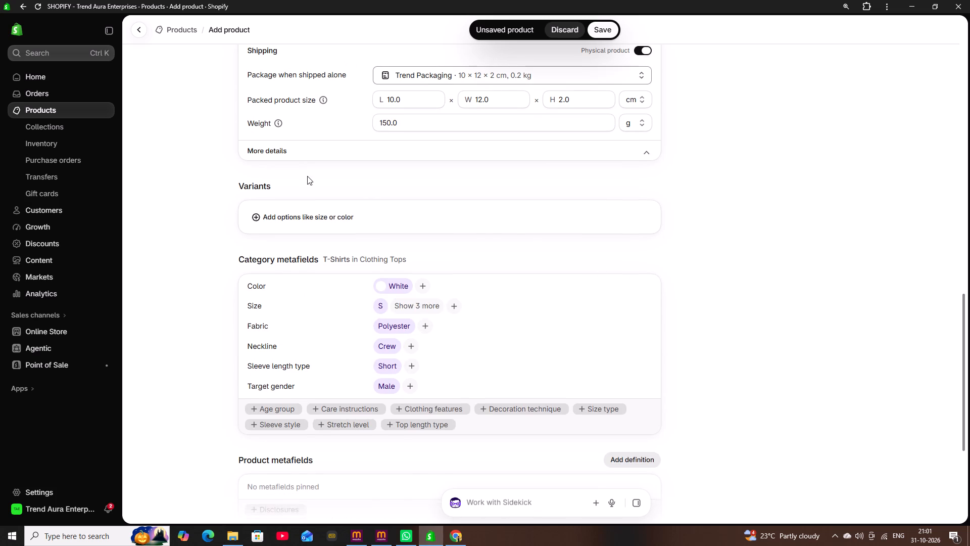
{"action": "left_click", "coordinate": [313, 188]}
{"action": "scroll", "coordinate": [325, 275], "scroll_direction": "down", "scroll_amount": 2}
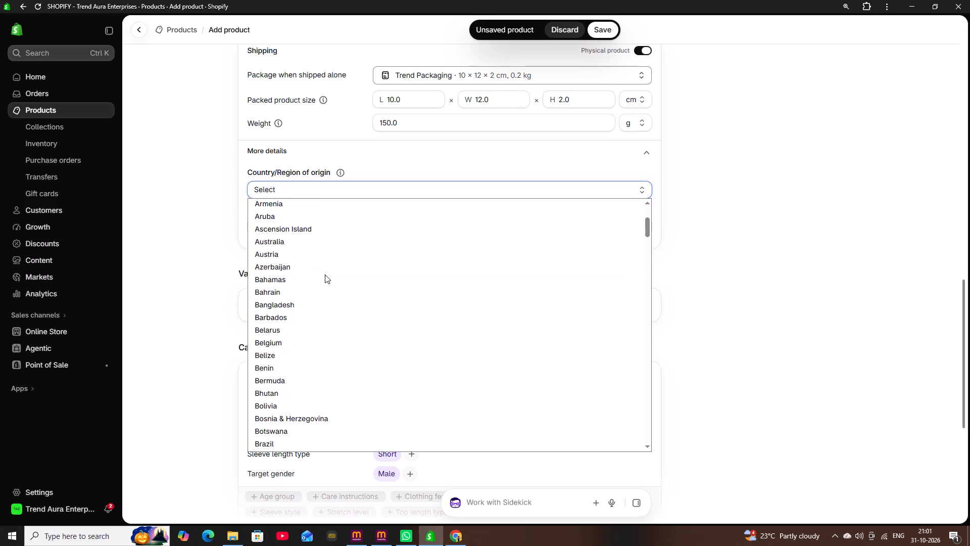
{"action": "scroll", "coordinate": [325, 275], "scroll_direction": "down", "scroll_amount": 7}
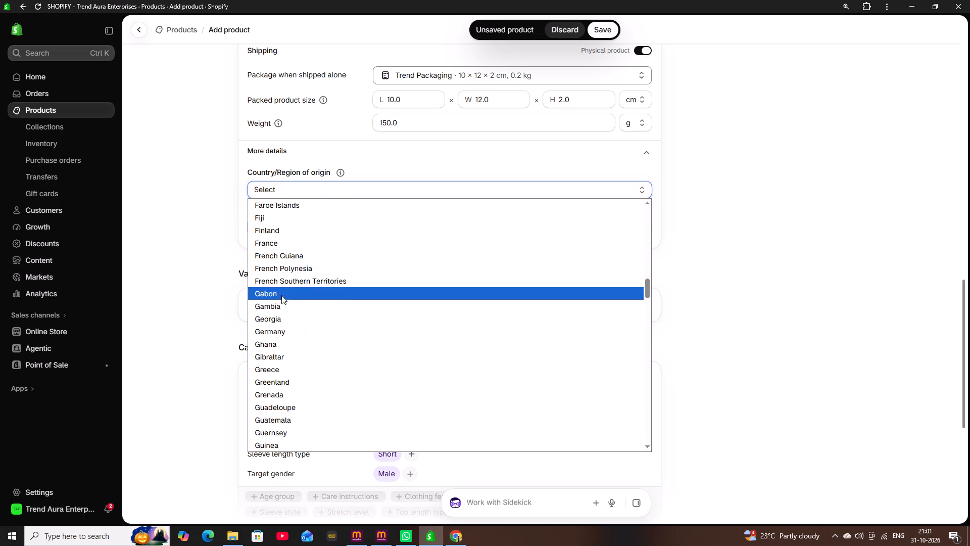
{"action": "scroll", "coordinate": [279, 300], "scroll_direction": "down", "scroll_amount": 2}
{"action": "left_click", "coordinate": [271, 348]}
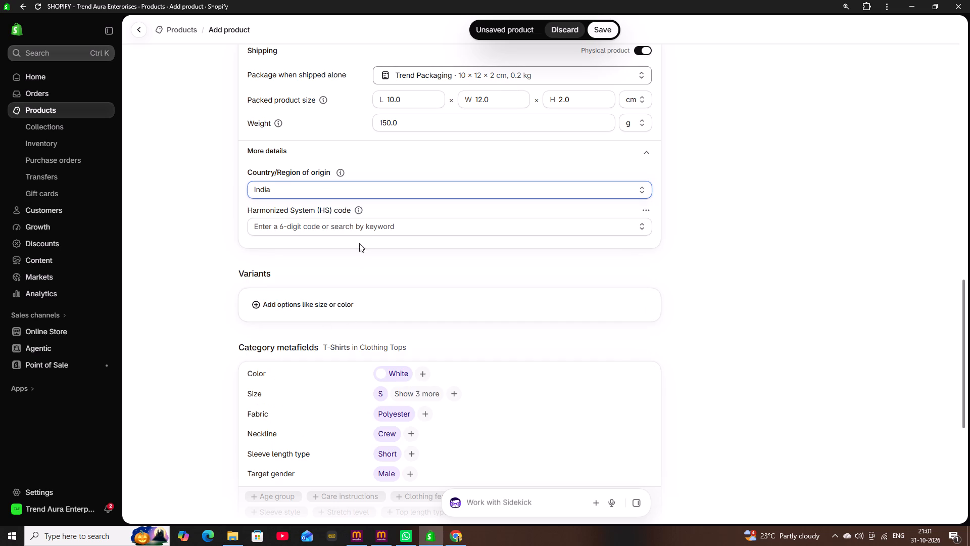
Search the HS codes for 6109 and assign 6109.90, T-shirts of other textile materials, to the product.
{"action": "left_click", "coordinate": [344, 231]}
{"action": "left_click", "coordinate": [353, 231]}
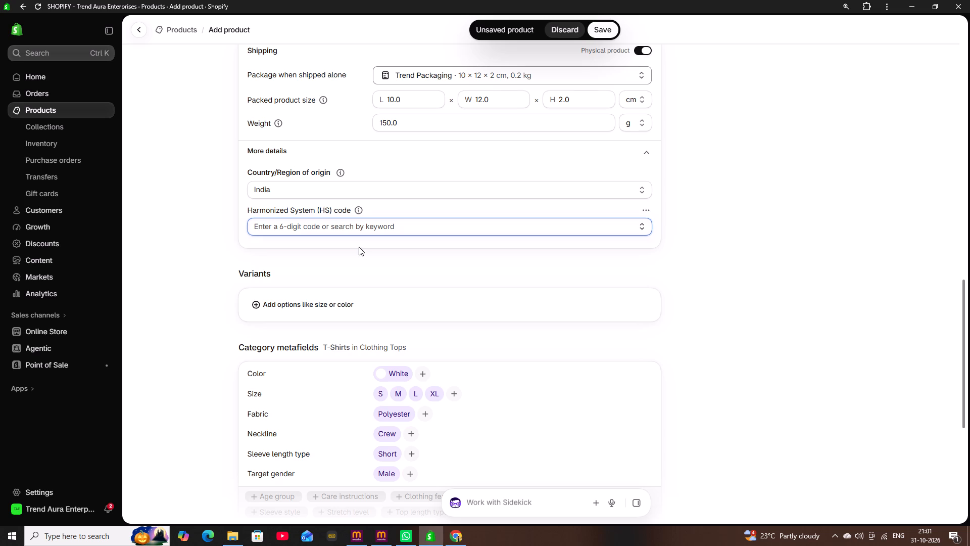
{"action": "left_click", "coordinate": [364, 227]}
{"action": "type", "text": "61"}
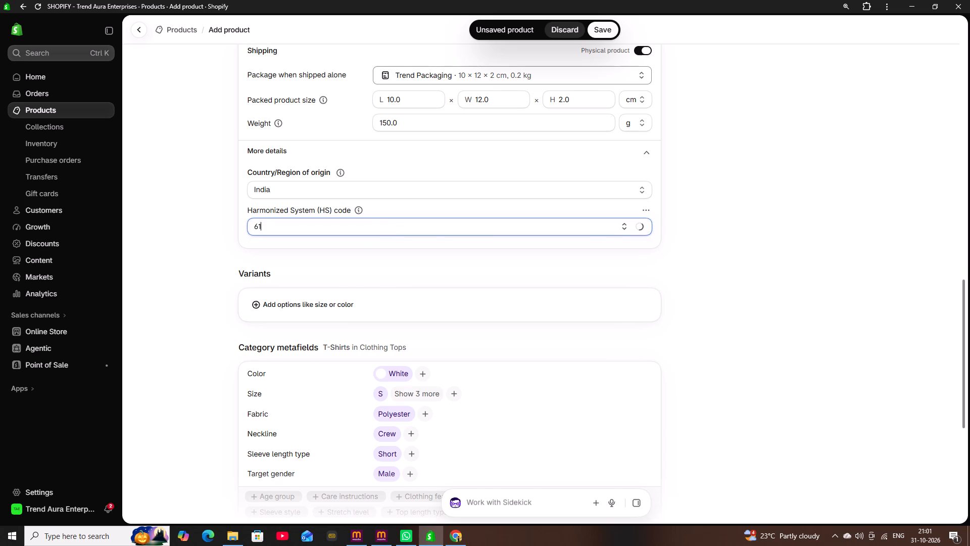
{"action": "type", "text": "09"}
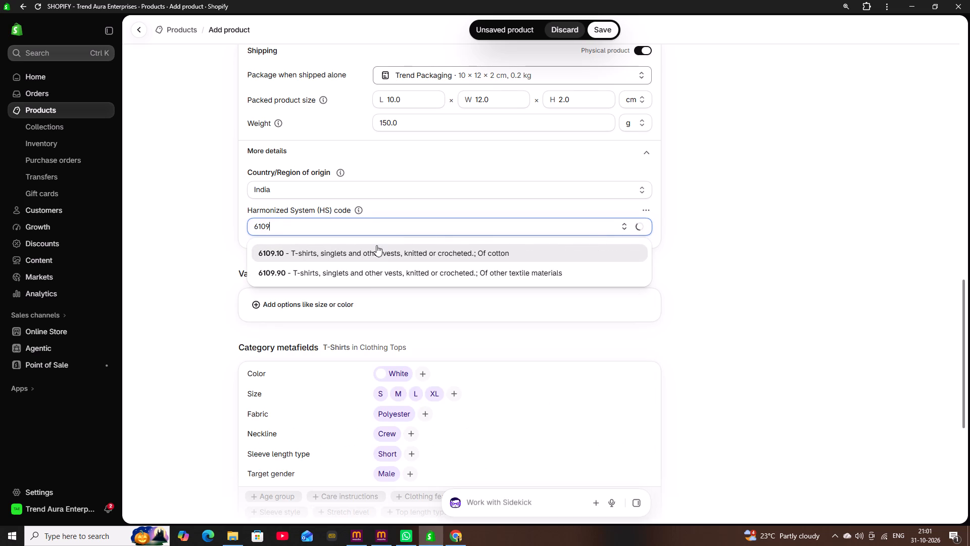
{"action": "left_click", "coordinate": [364, 277]}
{"action": "left_click", "coordinate": [678, 283]}
Review the filled-in product form, from the category metafields and search engine listing back up to the title.
{"action": "scroll", "coordinate": [652, 291], "scroll_direction": "down", "scroll_amount": 1}
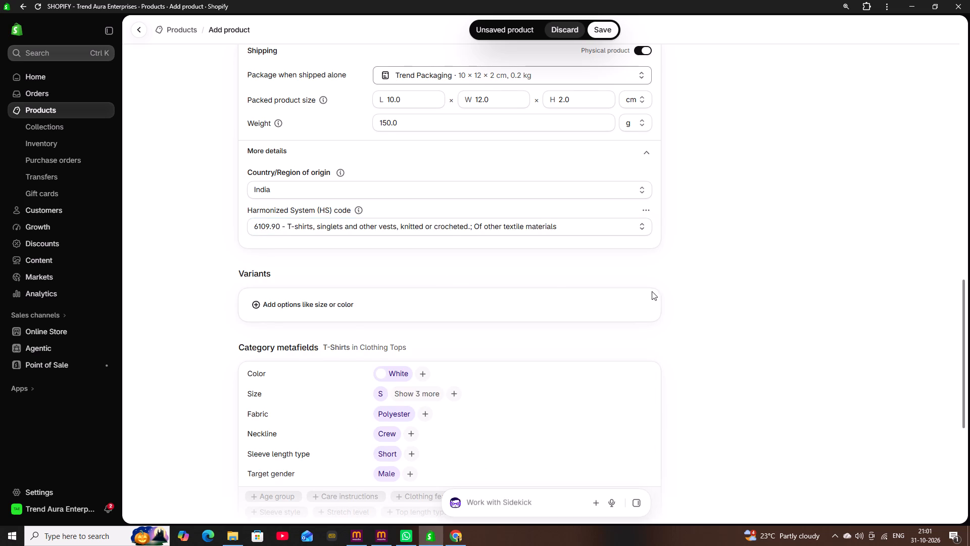
{"action": "scroll", "coordinate": [652, 291], "scroll_direction": "down", "scroll_amount": 3}
{"action": "scroll", "coordinate": [652, 291], "scroll_direction": "up", "scroll_amount": 3}
{"action": "scroll", "coordinate": [652, 291], "scroll_direction": "down", "scroll_amount": 4}
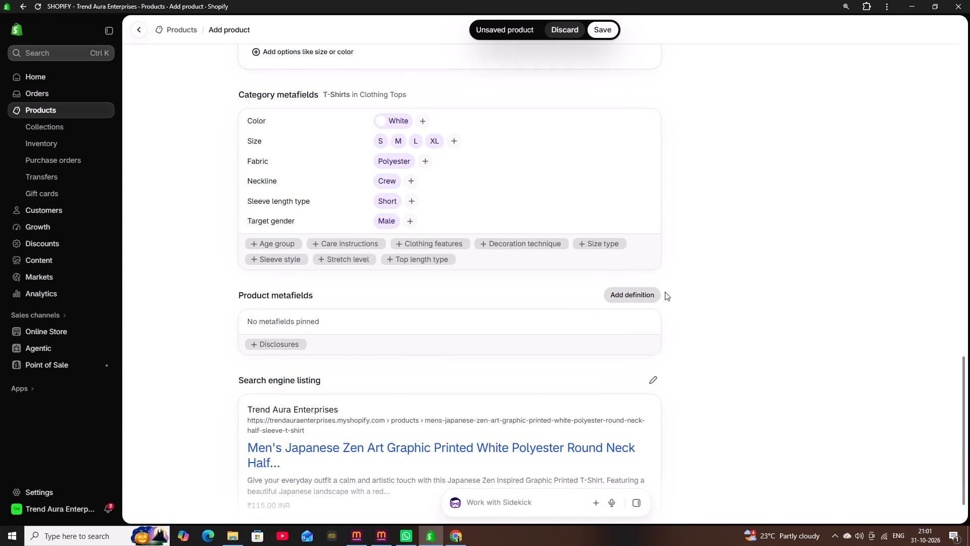
{"action": "scroll", "coordinate": [687, 292], "scroll_direction": "up", "scroll_amount": 10}
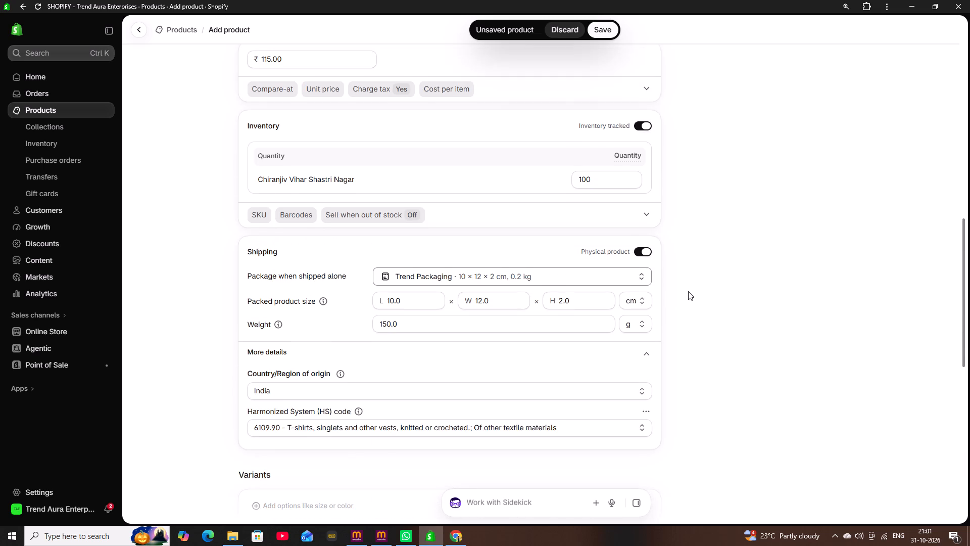
{"action": "scroll", "coordinate": [674, 292], "scroll_direction": "up", "scroll_amount": 2}
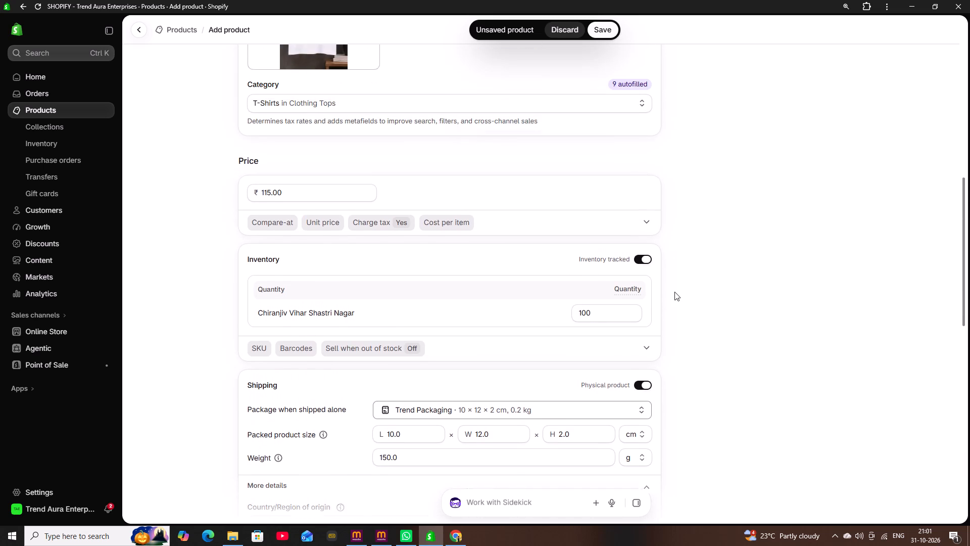
{"action": "scroll", "coordinate": [674, 292], "scroll_direction": "up", "scroll_amount": 2}
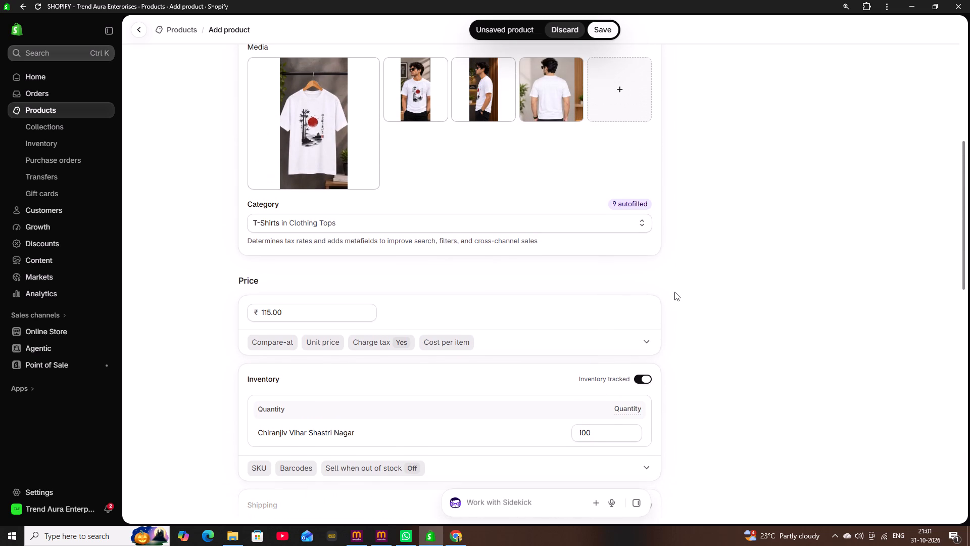
{"action": "scroll", "coordinate": [674, 292], "scroll_direction": "up", "scroll_amount": 4}
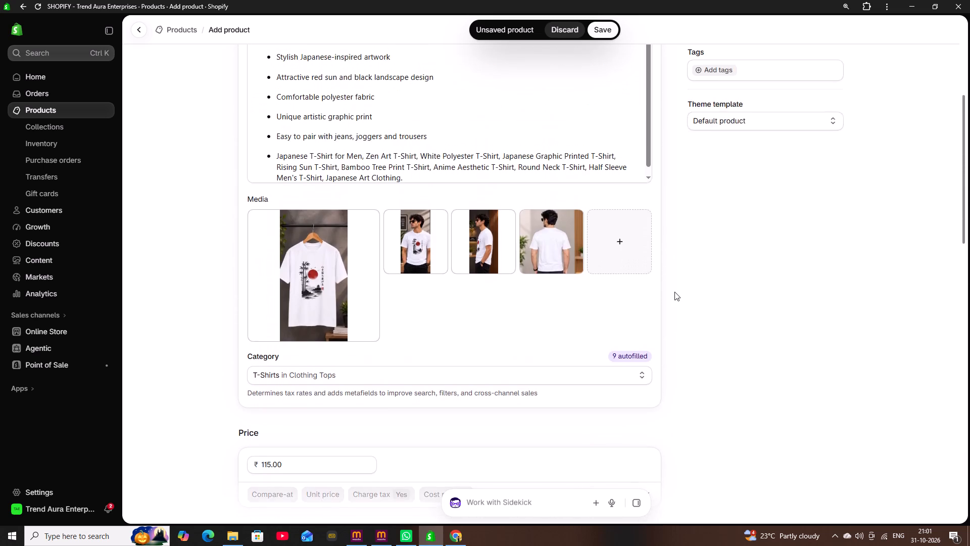
{"action": "scroll", "coordinate": [674, 292], "scroll_direction": "up", "scroll_amount": 9}
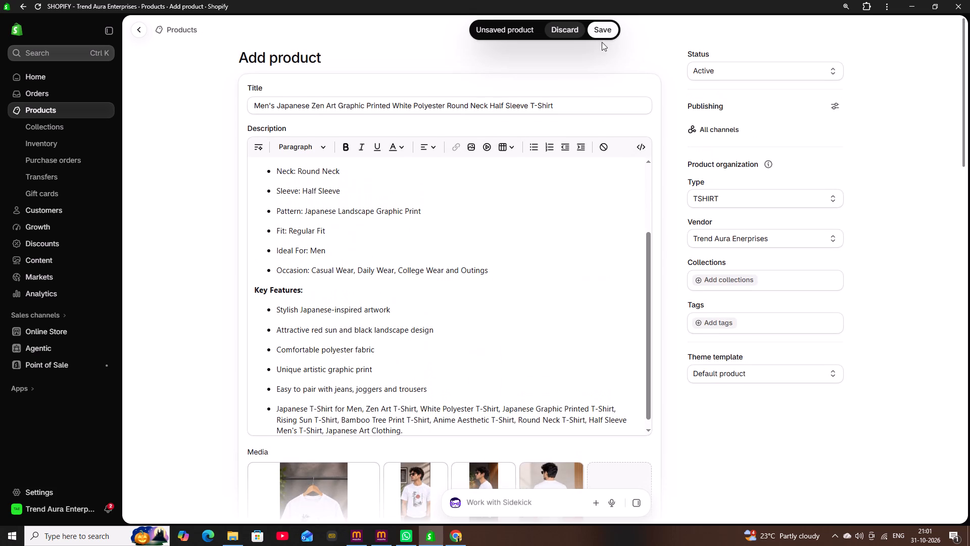
Save the new T-shirt product.
{"action": "left_click", "coordinate": [605, 30]}
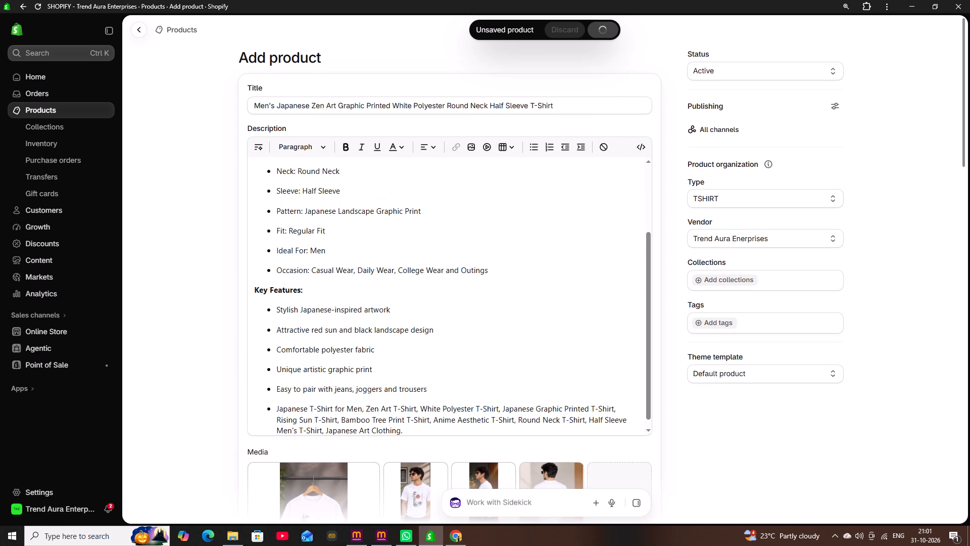
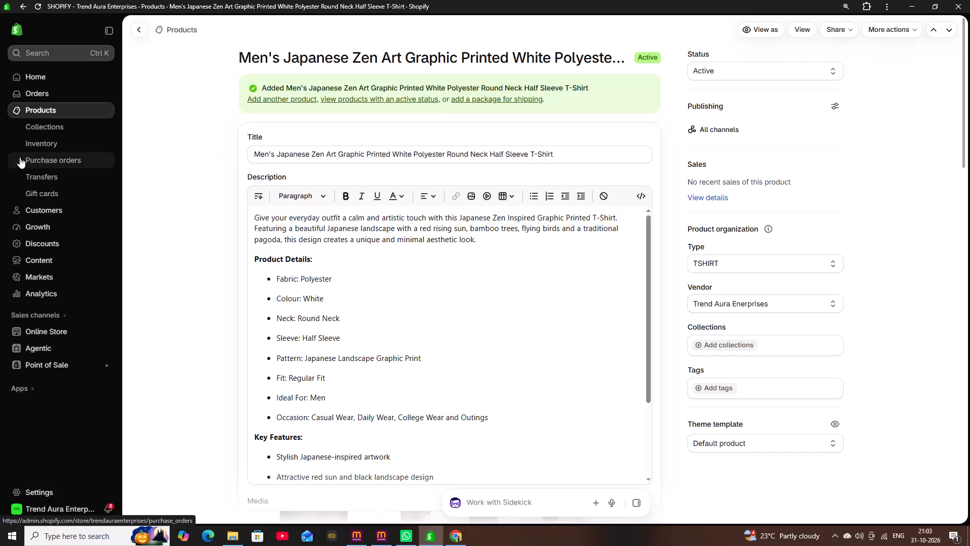
Go to the product list and start adding another new product.
{"action": "left_click", "coordinate": [66, 106]}
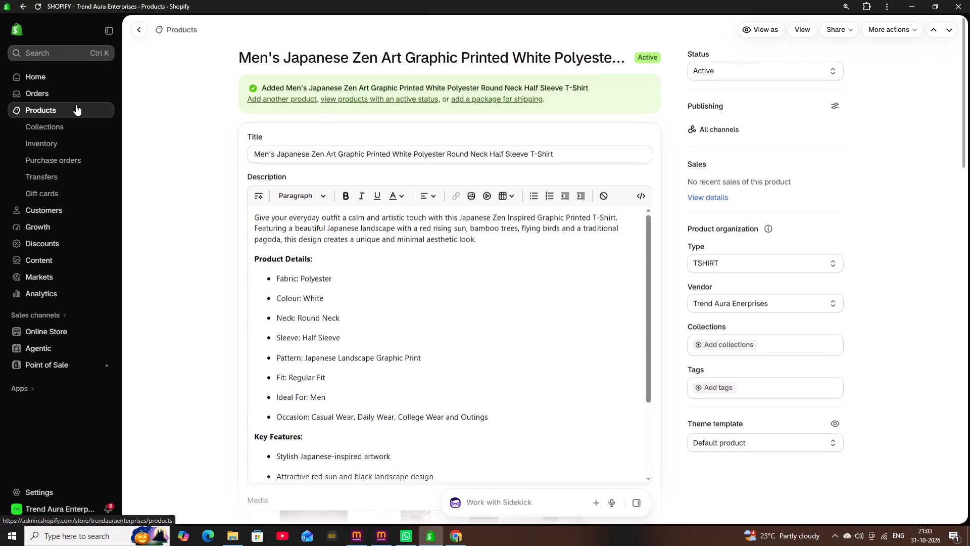
{"action": "left_click", "coordinate": [945, 31]}
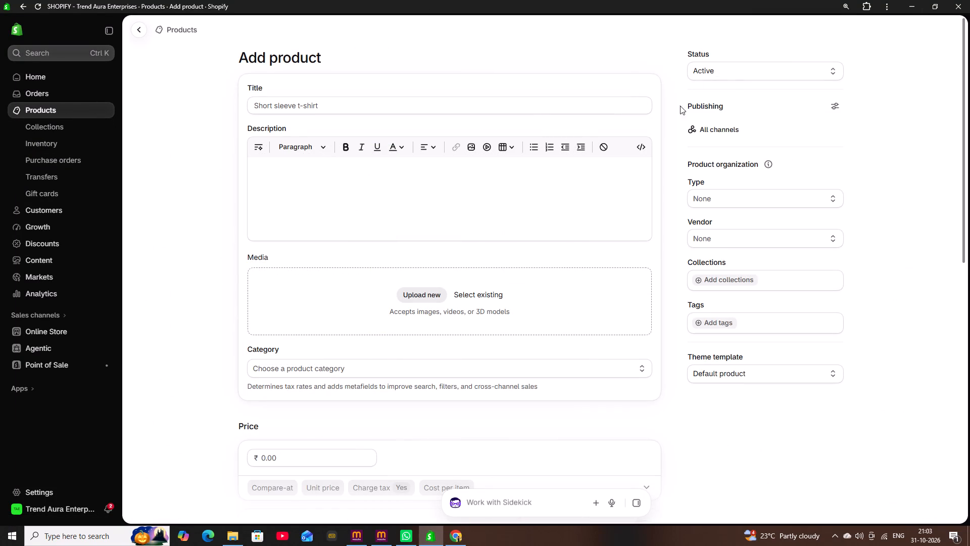
Upload mockup images 1327 and 1328 from the MOCK UPS folder to the new product's media.
{"action": "left_click", "coordinate": [526, 284]}
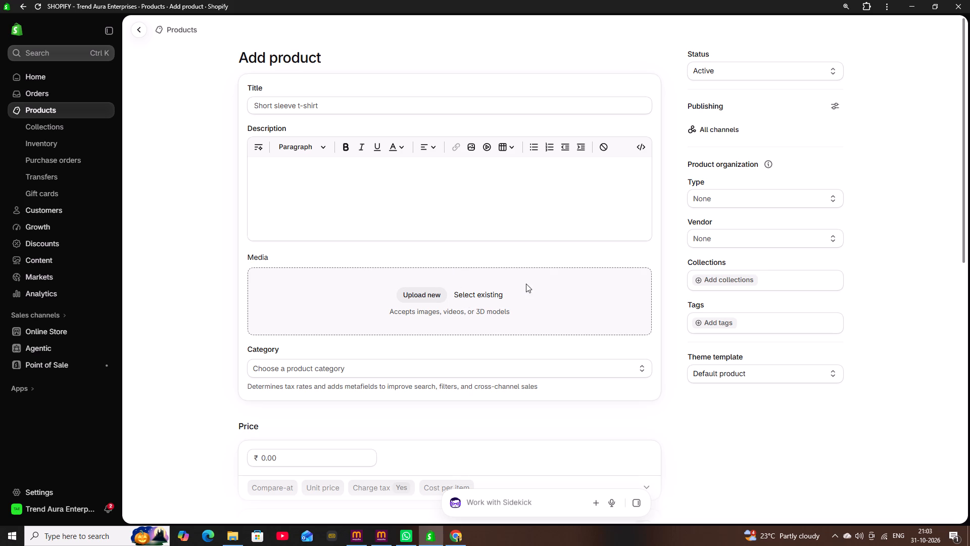
{"action": "left_click_drag", "start_coordinate": [508, 62], "coordinate": [519, 230]}
{"action": "scroll", "coordinate": [458, 190], "scroll_direction": "up", "scroll_amount": 2}
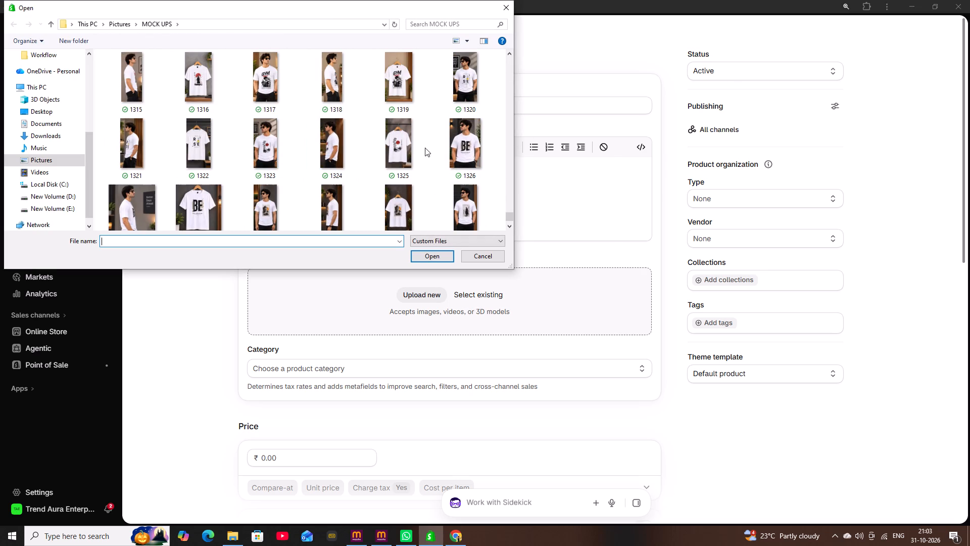
{"action": "scroll", "coordinate": [470, 162], "scroll_direction": "down", "scroll_amount": 1}
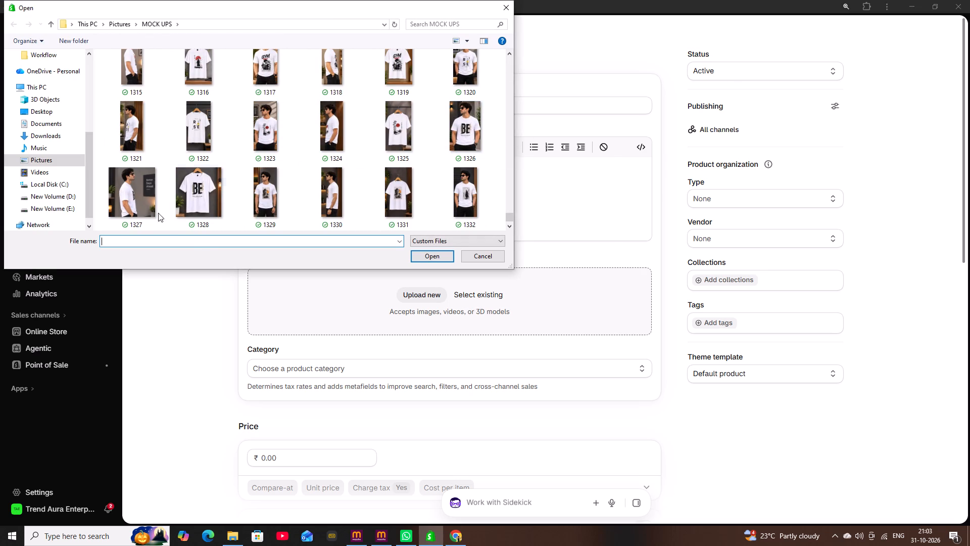
{"action": "left_click_drag", "start_coordinate": [218, 219], "coordinate": [191, 215]}
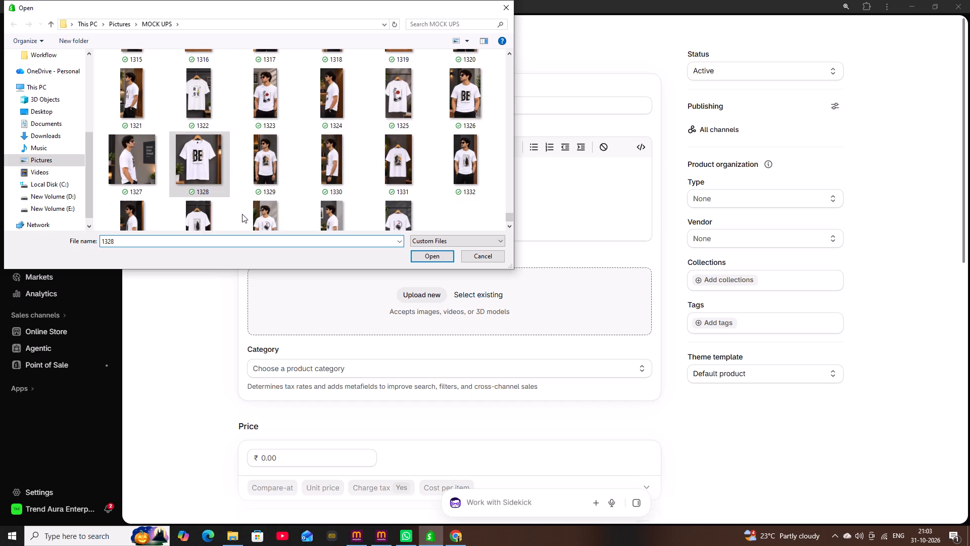
{"action": "scroll", "coordinate": [257, 197], "scroll_direction": "down", "scroll_amount": 1}
{"action": "left_click_drag", "start_coordinate": [227, 164], "coordinate": [186, 164]}
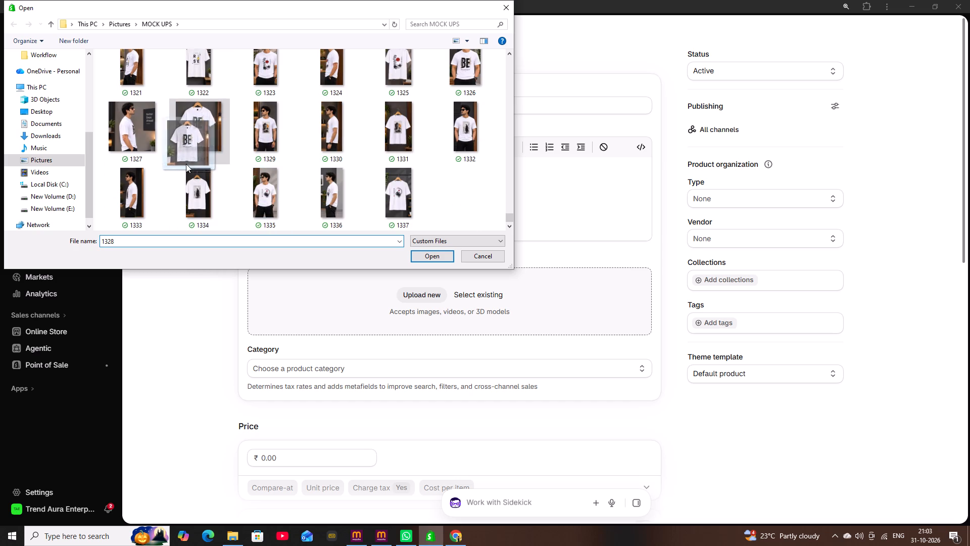
{"action": "left_click_drag", "start_coordinate": [186, 164], "coordinate": [177, 161]}
{"action": "left_click_drag", "start_coordinate": [113, 163], "coordinate": [126, 163]}
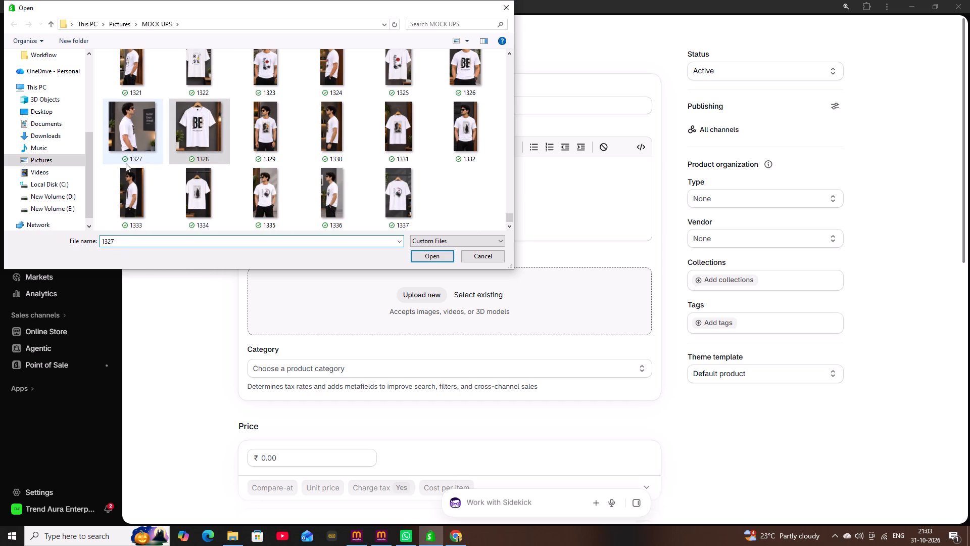
{"action": "left_click_drag", "start_coordinate": [126, 163], "coordinate": [201, 162]}
{"action": "left_click", "coordinate": [423, 252]}
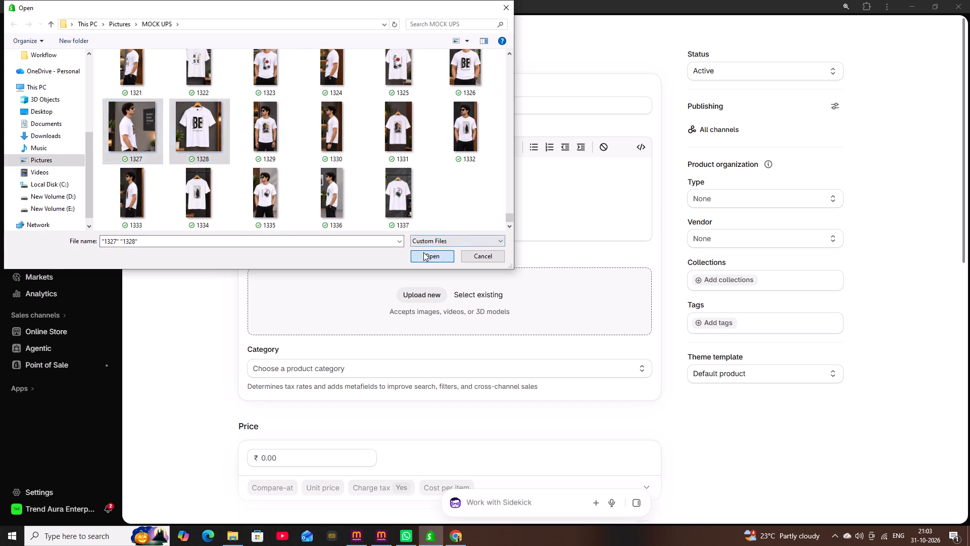
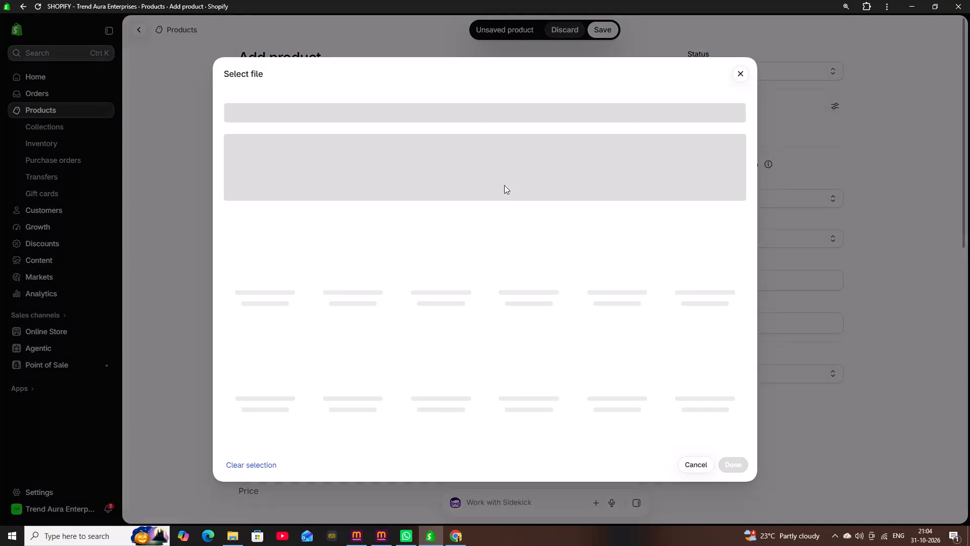
Upload mockup image 1326 from the MOCK UPS folder and add it with existing image 1198 to the product's media.
{"action": "left_click", "coordinate": [362, 198]}
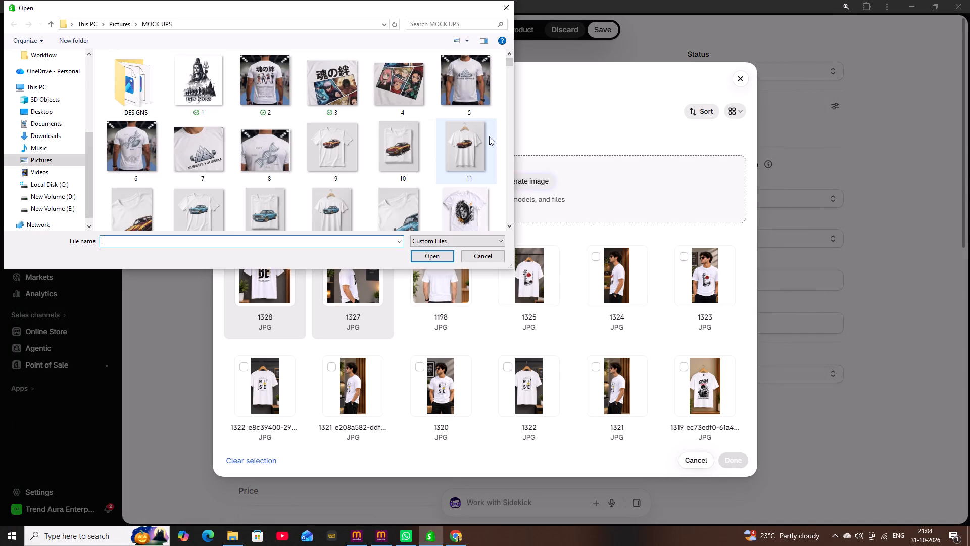
{"action": "left_click_drag", "start_coordinate": [511, 65], "coordinate": [503, 231]}
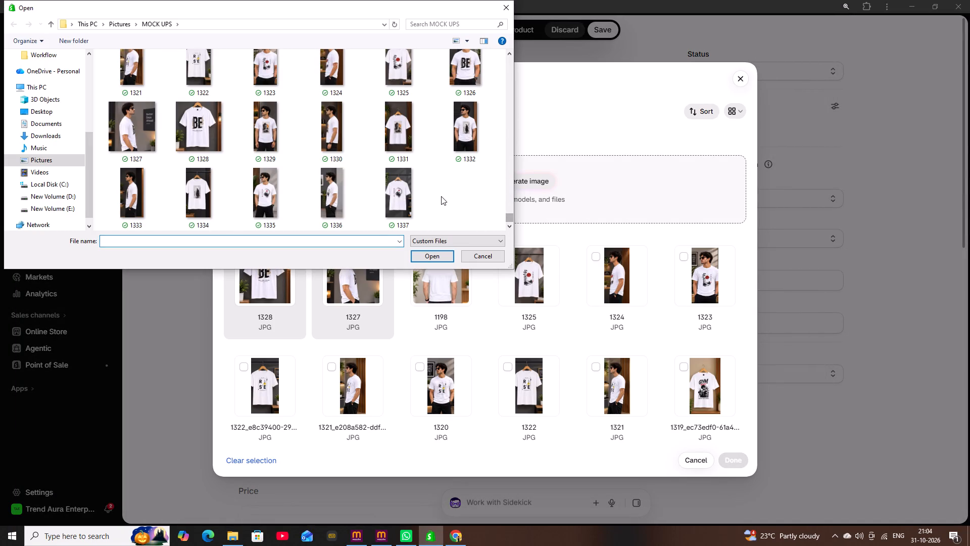
{"action": "scroll", "coordinate": [441, 196], "scroll_direction": "up", "scroll_amount": 1}
{"action": "left_click", "coordinate": [469, 85]}
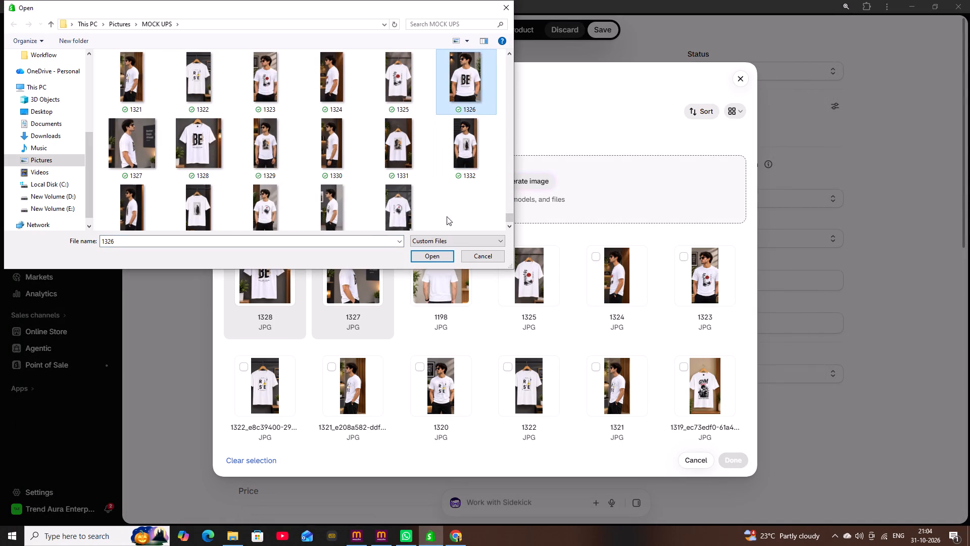
{"action": "left_click", "coordinate": [431, 254]}
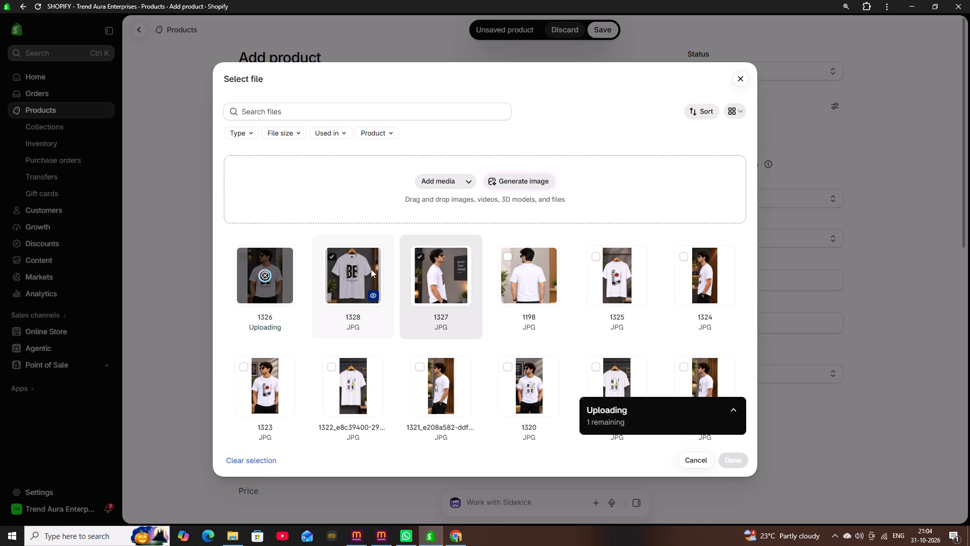
{"action": "left_click", "coordinate": [509, 257]}
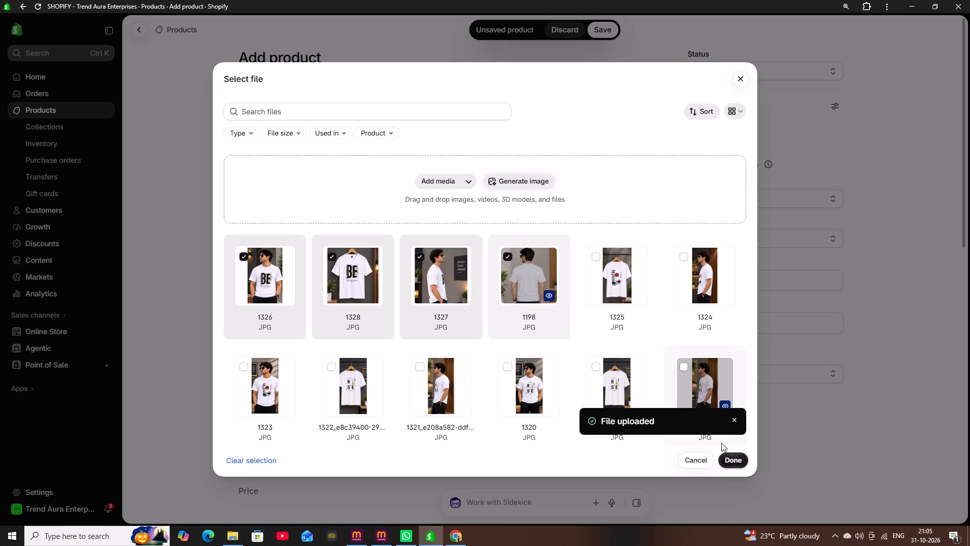
{"action": "left_click", "coordinate": [733, 462]}
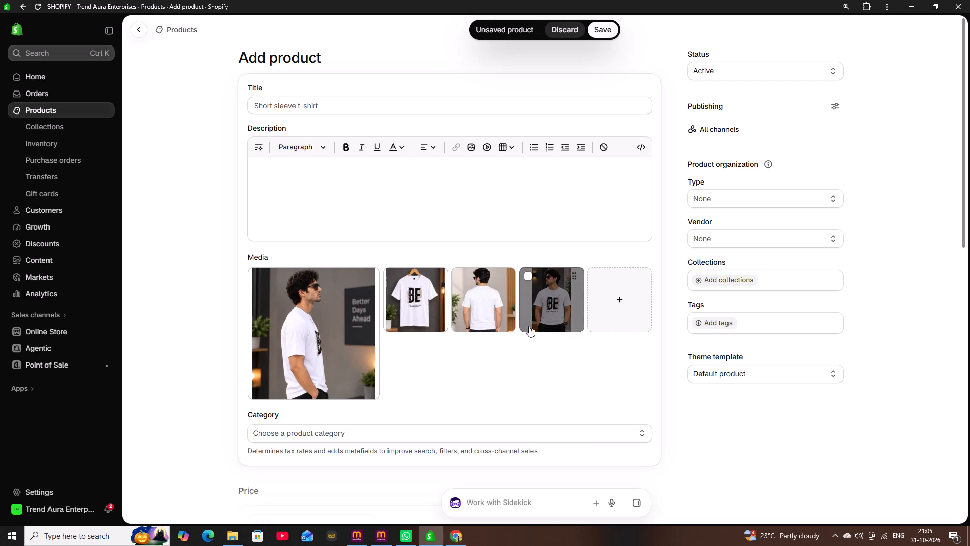
Reorder the media so the hanging BE T-shirt image comes first and the front-facing model image second.
{"action": "left_click_drag", "start_coordinate": [422, 309], "coordinate": [338, 323]}
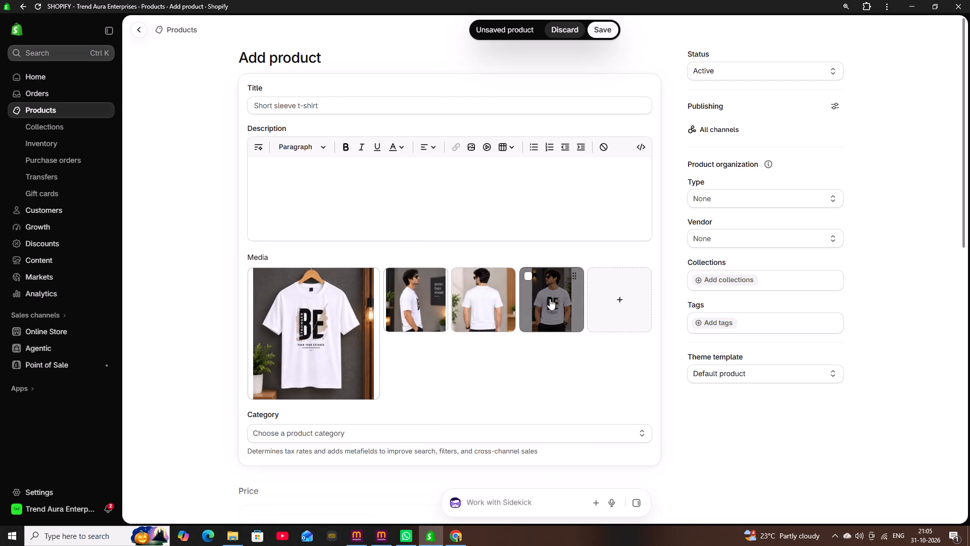
{"action": "left_click_drag", "start_coordinate": [550, 299], "coordinate": [439, 302]}
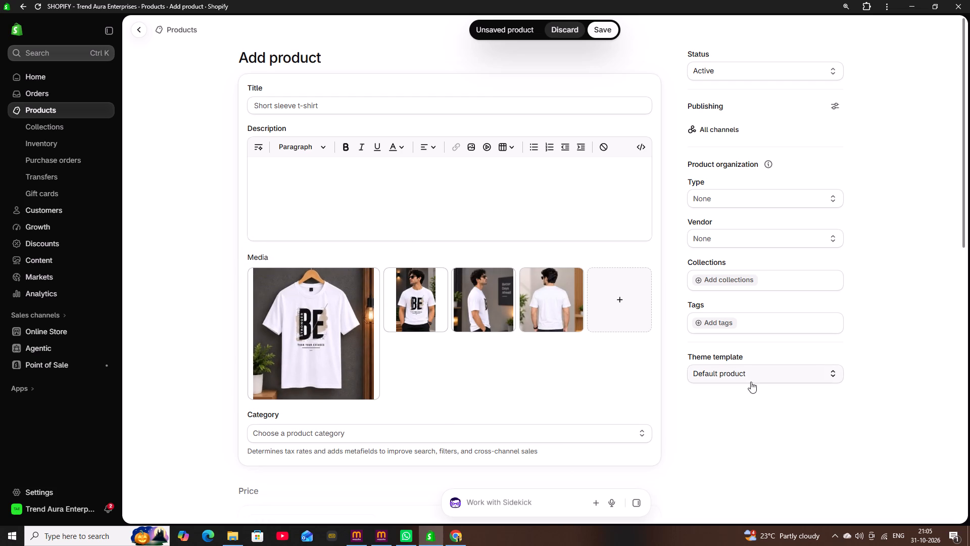
Set the product type to TSHIRT.
{"action": "left_click", "coordinate": [812, 195]}
{"action": "left_click", "coordinate": [771, 234]}
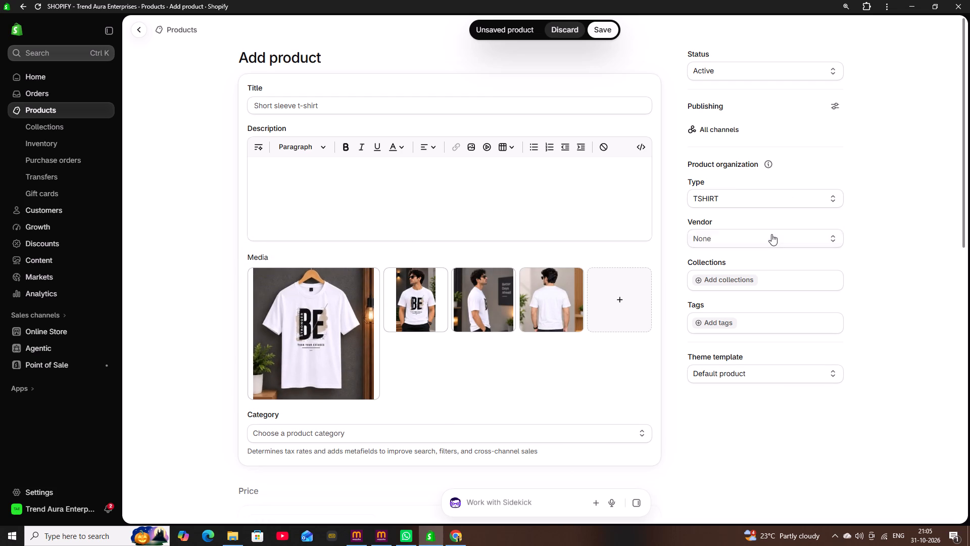
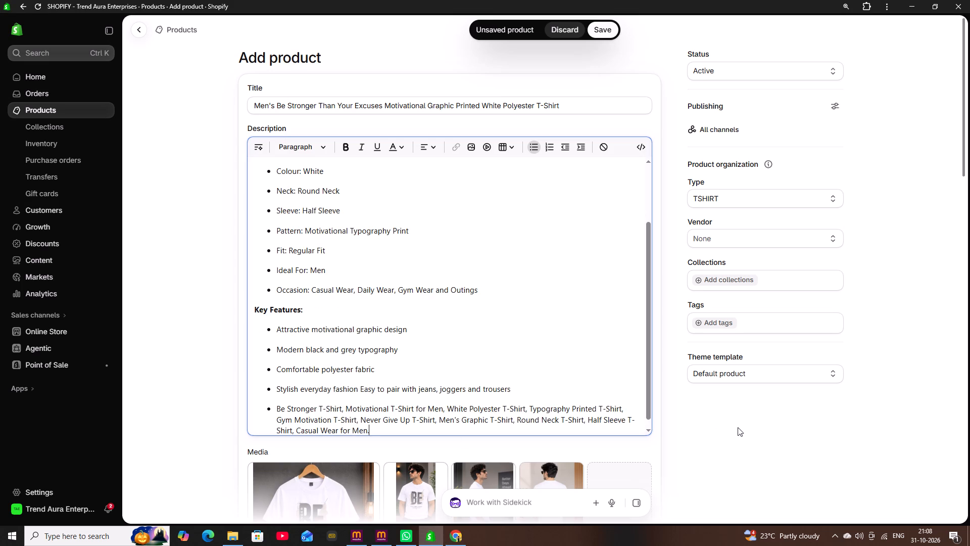
{"action": "left_click", "coordinate": [738, 427]}
Set the product's vendor to Trend Aura Enerprises.
{"action": "scroll", "coordinate": [731, 414], "scroll_direction": "down", "scroll_amount": 4}
{"action": "scroll", "coordinate": [727, 412], "scroll_direction": "up", "scroll_amount": 5}
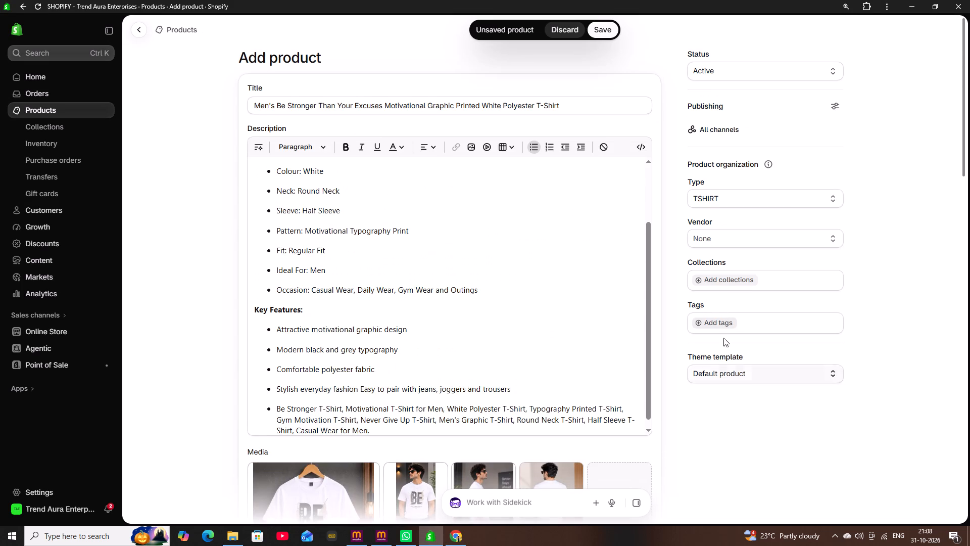
{"action": "left_click", "coordinate": [729, 240]}
{"action": "left_click", "coordinate": [730, 257]}
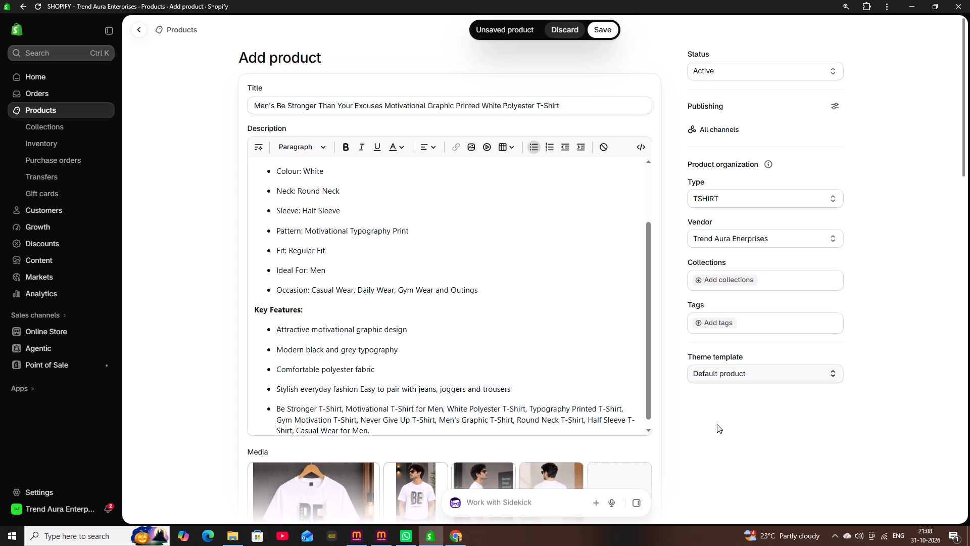
Set the product's price to ₹110.
{"action": "scroll", "coordinate": [638, 281], "scroll_direction": "down", "scroll_amount": 1}
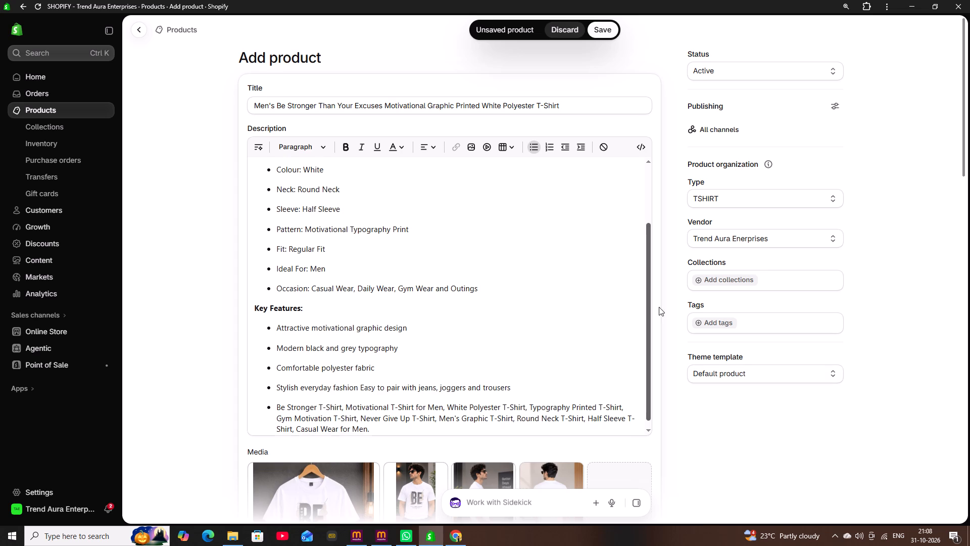
{"action": "scroll", "coordinate": [692, 391], "scroll_direction": "down", "scroll_amount": 7}
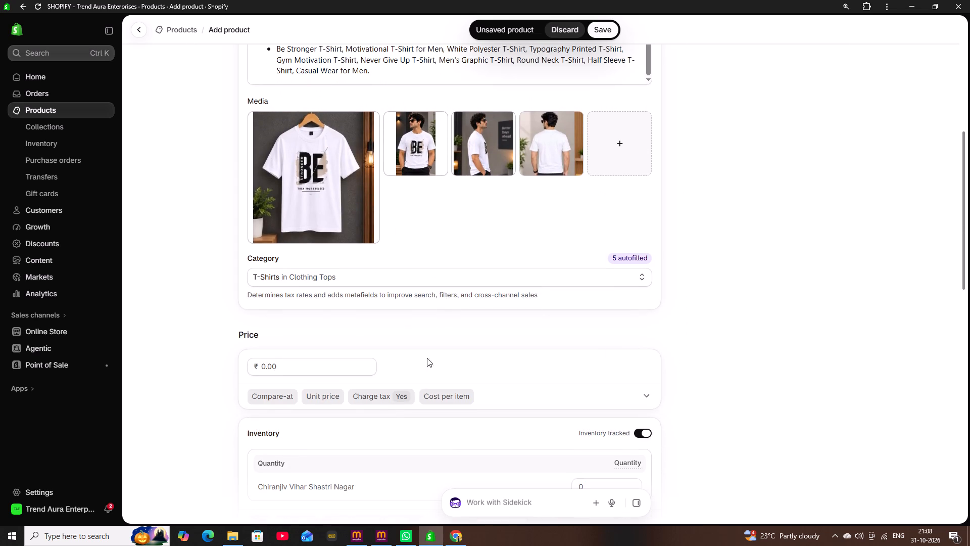
{"action": "left_click", "coordinate": [316, 360]}
{"action": "key", "text": "1"}
{"action": "key", "text": "1"}
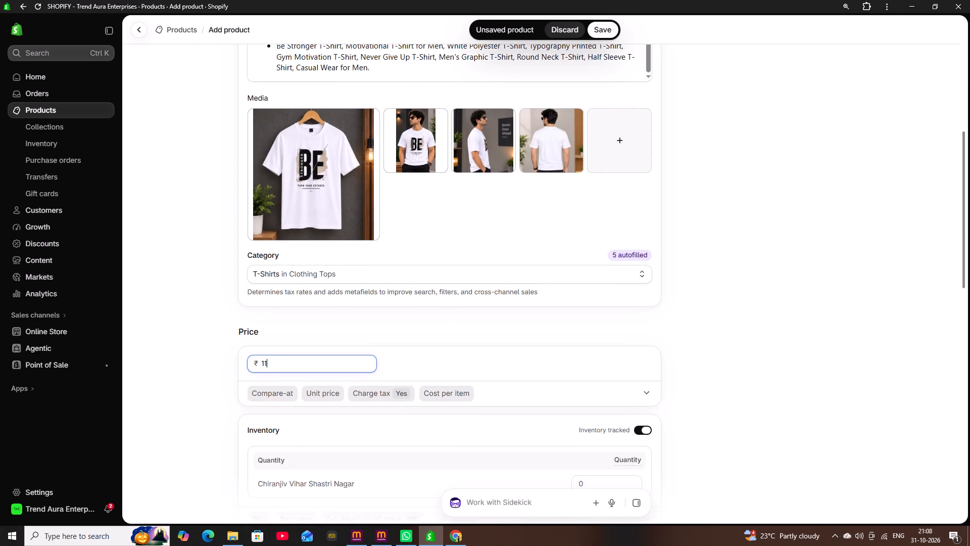
{"action": "key", "text": "0"}
{"action": "left_click", "coordinate": [720, 305]}
{"action": "scroll", "coordinate": [720, 305], "scroll_direction": "down", "scroll_amount": 4}
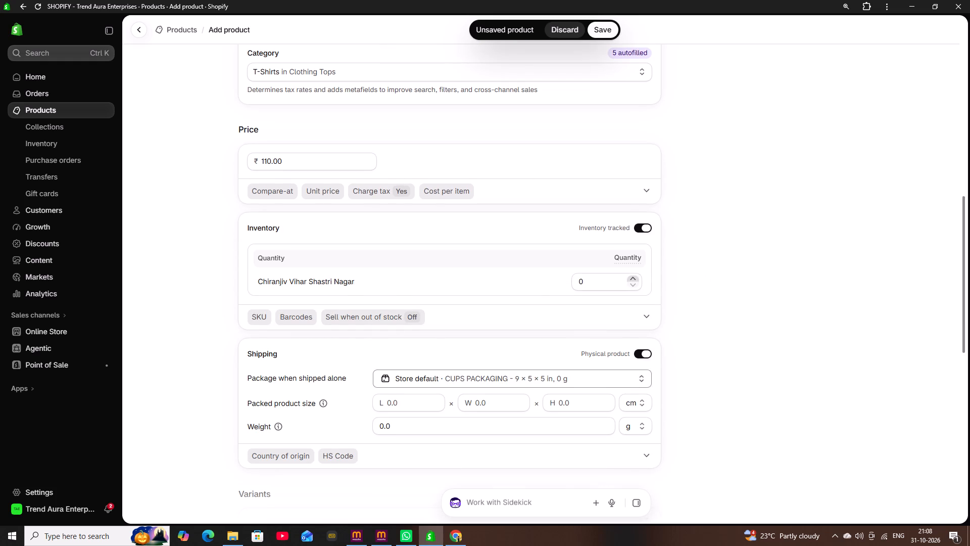
Set the product's available inventory quantity to 100 at the store's location.
{"action": "left_click", "coordinate": [601, 281]}
{"action": "type", "text": "100"}
{"action": "left_click", "coordinate": [733, 288]}
Choose Trend Packaging (10 × 12 × 2 cm, 0.2 kg) as the package when the product is shipped alone.
{"action": "scroll", "coordinate": [723, 293], "scroll_direction": "down", "scroll_amount": 4}
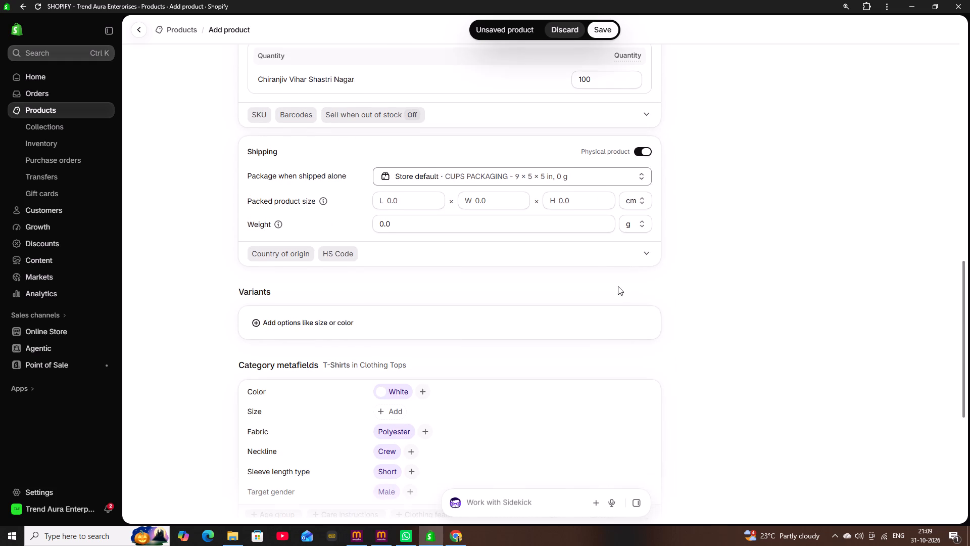
{"action": "left_click", "coordinate": [539, 171]}
{"action": "left_click", "coordinate": [515, 326]}
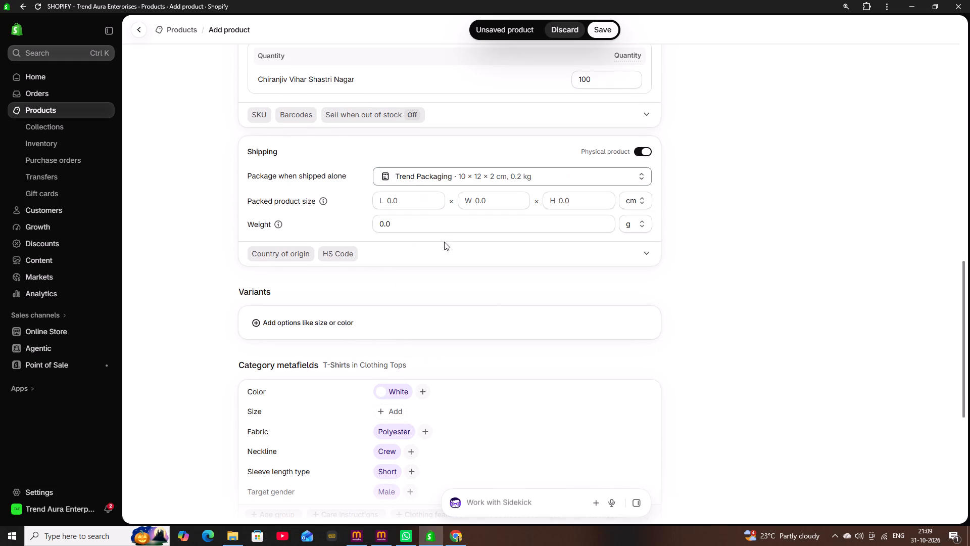
Set the packed product size to length 10, width 12 and height 2 cm.
{"action": "left_click", "coordinate": [420, 201]}
{"action": "type", "text": "10"}
{"action": "left_click", "coordinate": [492, 204]}
{"action": "type", "text": "12"}
{"action": "left_click", "coordinate": [586, 198]}
{"action": "key", "text": "2"}
Set the product's shipping weight to 150 g.
{"action": "left_click", "coordinate": [567, 227]}
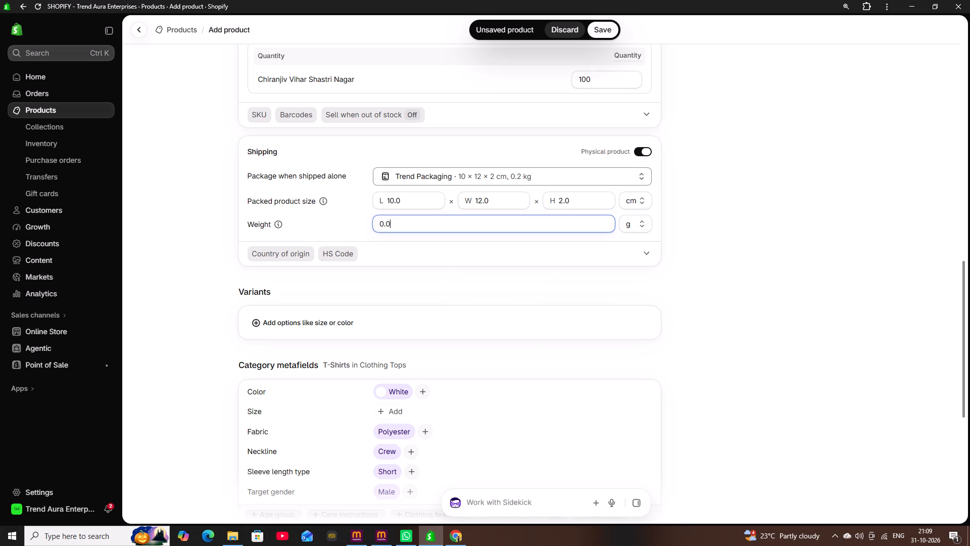
{"action": "key", "text": "BackSpace"}
{"action": "key", "text": "BackSpace"}
{"action": "key", "text": "BackSpace"}
{"action": "type", "text": "150"}
{"action": "left_click", "coordinate": [766, 234]}
Set the product's country/region of origin to India in the additional shipping details.
{"action": "scroll", "coordinate": [722, 236], "scroll_direction": "down", "scroll_amount": 3}
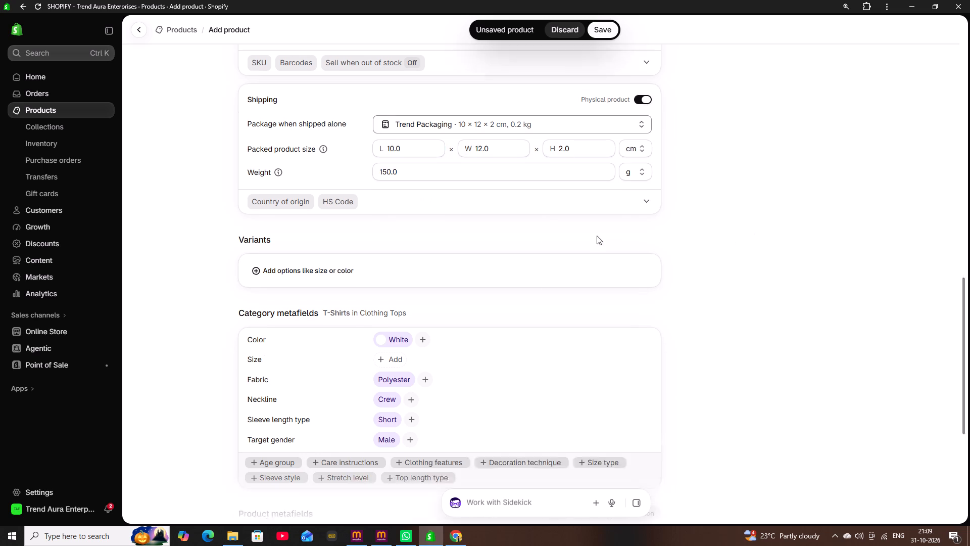
{"action": "left_click", "coordinate": [257, 102]}
{"action": "left_click", "coordinate": [305, 140]}
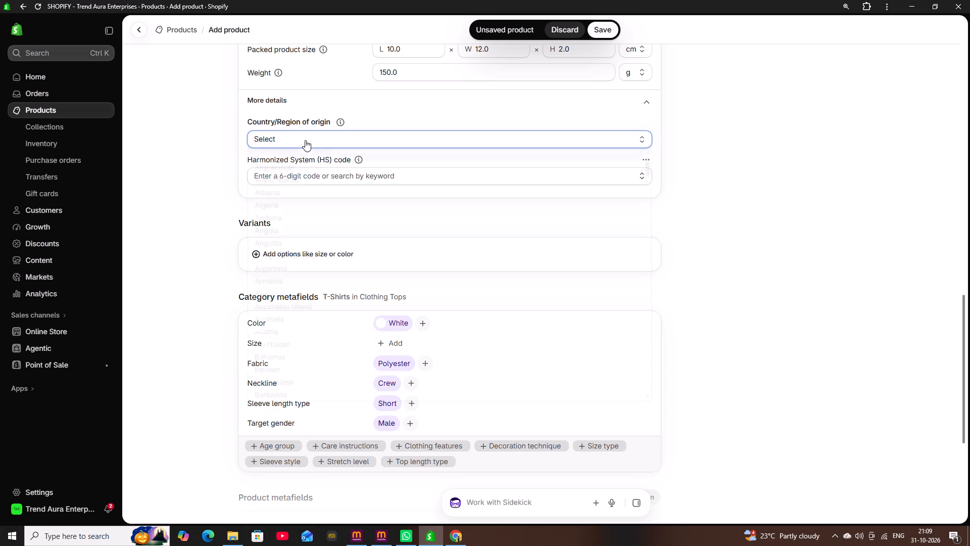
{"action": "scroll", "coordinate": [316, 225], "scroll_direction": "down", "scroll_amount": 12}
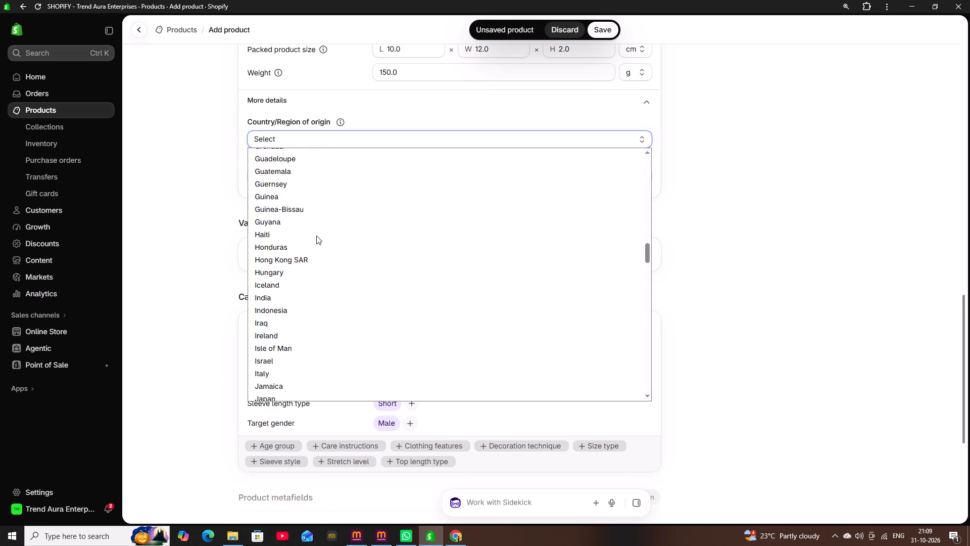
{"action": "scroll", "coordinate": [316, 236], "scroll_direction": "down", "scroll_amount": 1}
{"action": "scroll", "coordinate": [316, 236], "scroll_direction": "up", "scroll_amount": 1}
{"action": "left_click", "coordinate": [287, 194]}
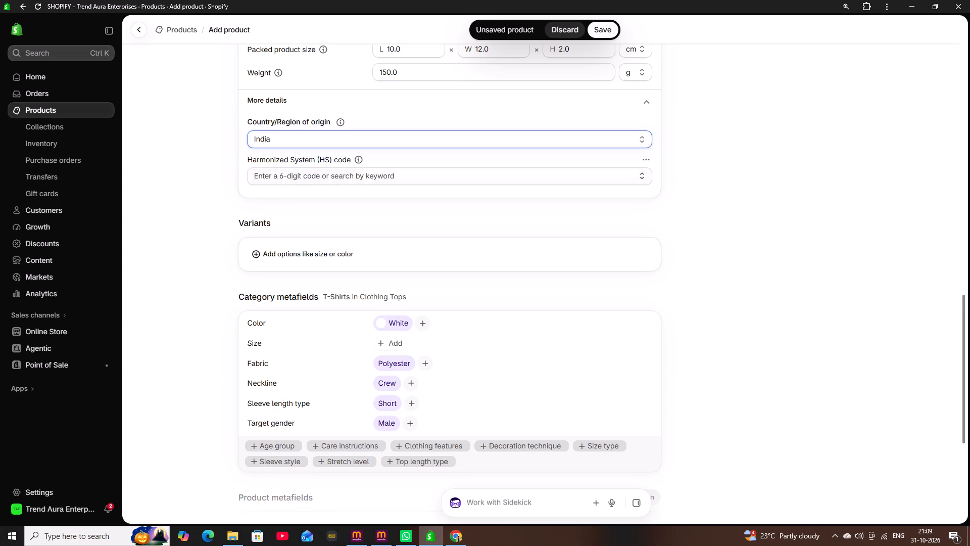
Look up HS code 6109 and assign 6109.90, T-shirts of other textile materials, to the product.
{"action": "left_click", "coordinate": [368, 172]}
{"action": "left_click", "coordinate": [367, 178]}
{"action": "type", "text": "6109"}
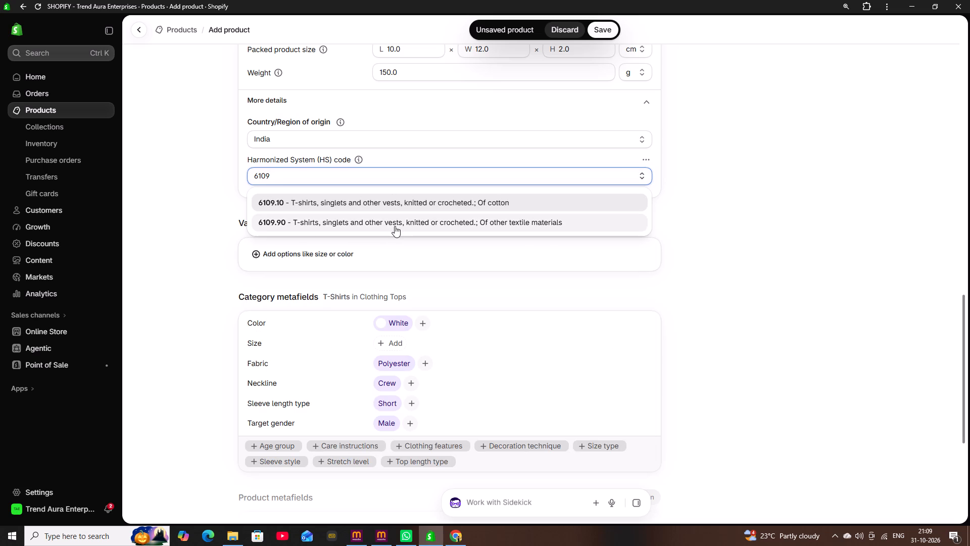
{"action": "left_click", "coordinate": [395, 223]}
Add the sizes S, M, L, XL and 2XL to the Size category metafield.
{"action": "left_click", "coordinate": [385, 345]}
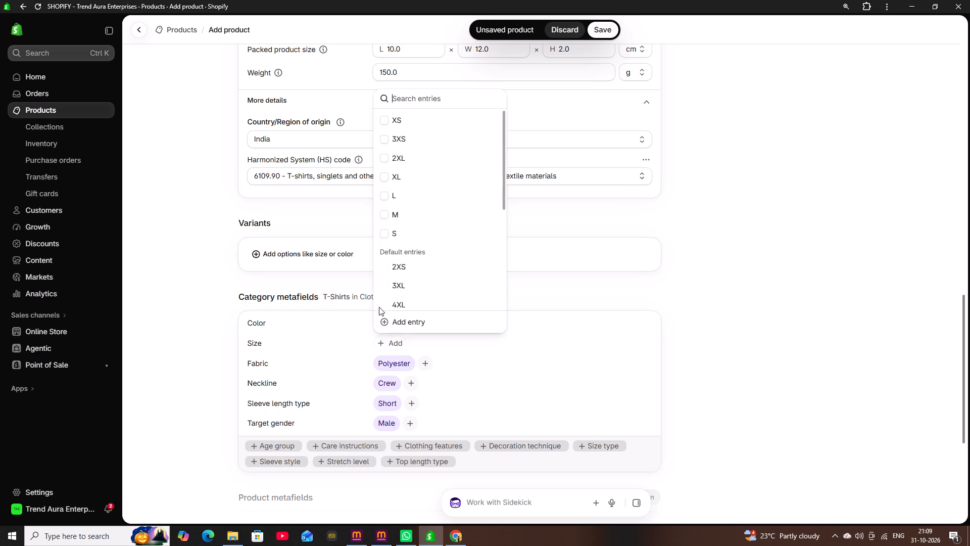
{"action": "left_click", "coordinate": [382, 236]}
{"action": "left_click", "coordinate": [385, 214]}
{"action": "left_click", "coordinate": [382, 196]}
{"action": "left_click", "coordinate": [382, 179]}
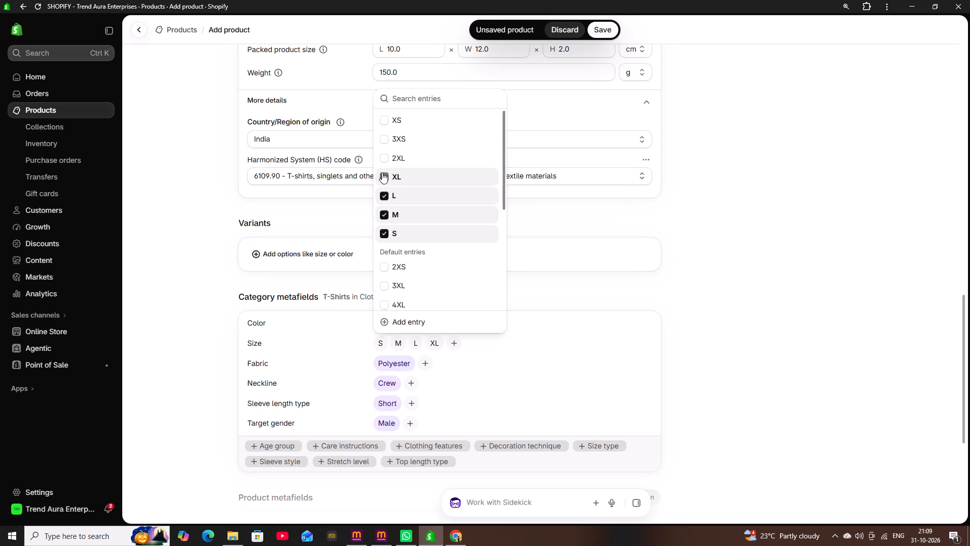
{"action": "left_click", "coordinate": [382, 162]}
{"action": "left_click", "coordinate": [666, 213]}
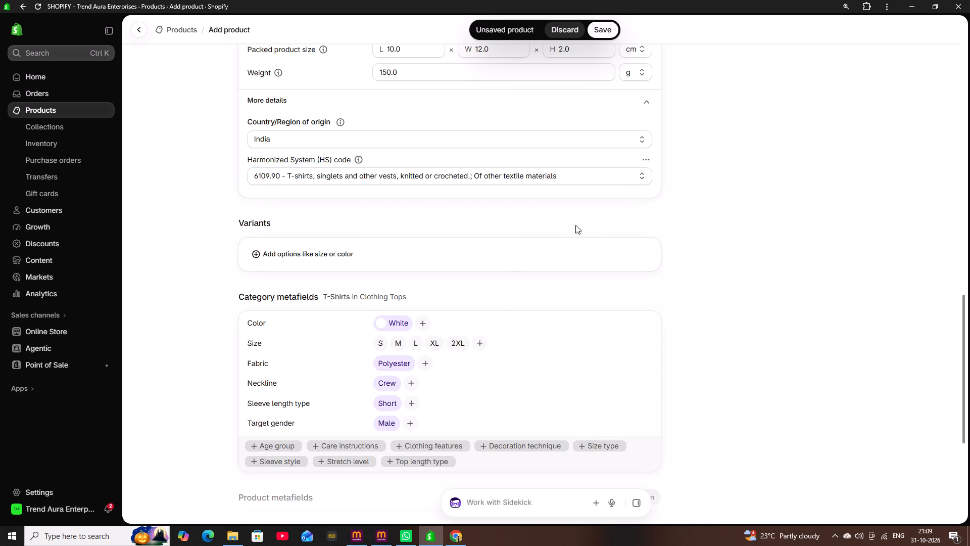
Go back over the completed listing and save the new T-shirt product.
{"action": "scroll", "coordinate": [636, 254], "scroll_direction": "up", "scroll_amount": 3}
{"action": "scroll", "coordinate": [699, 252], "scroll_direction": "up", "scroll_amount": 4}
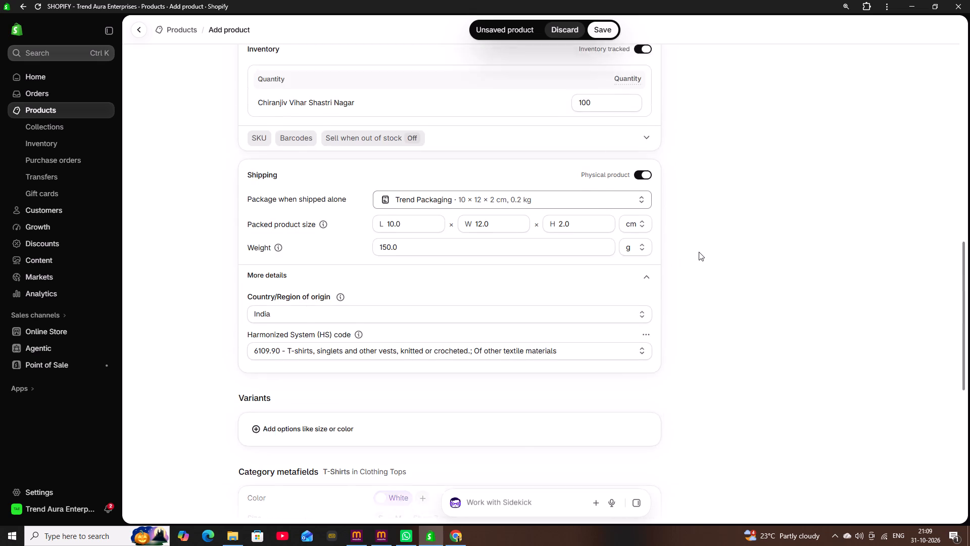
{"action": "scroll", "coordinate": [699, 252], "scroll_direction": "up", "scroll_amount": 13}
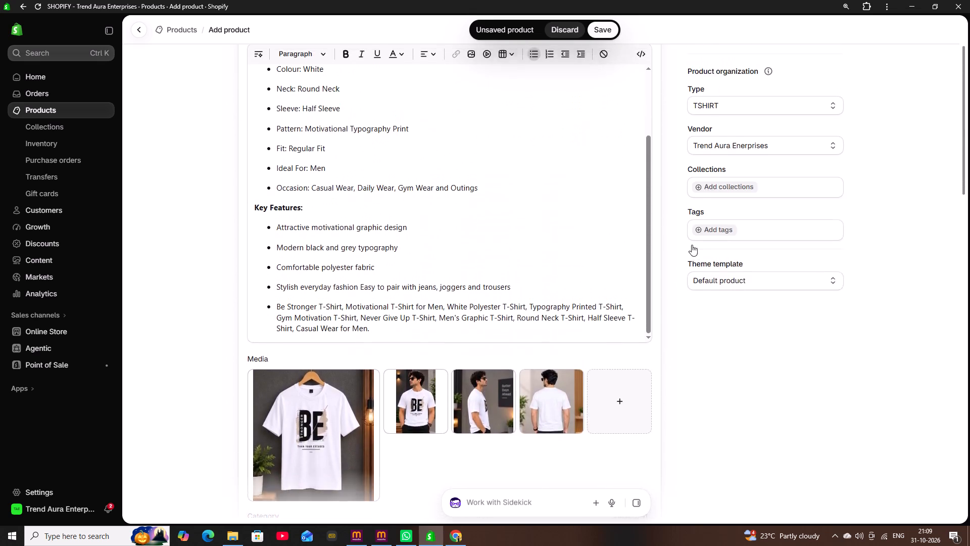
{"action": "left_click", "coordinate": [609, 32]}
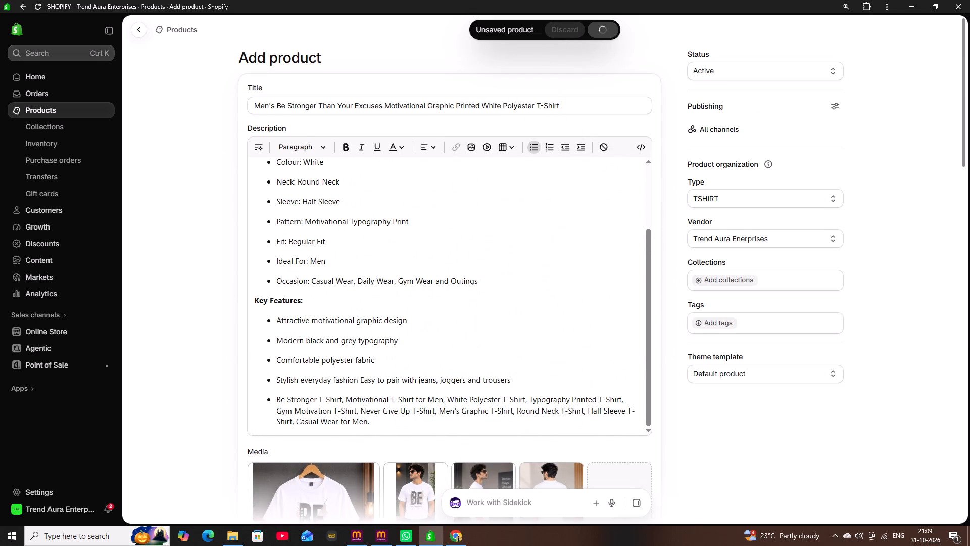
{"action": "scroll", "coordinate": [551, 243], "scroll_direction": "down", "scroll_amount": 2}
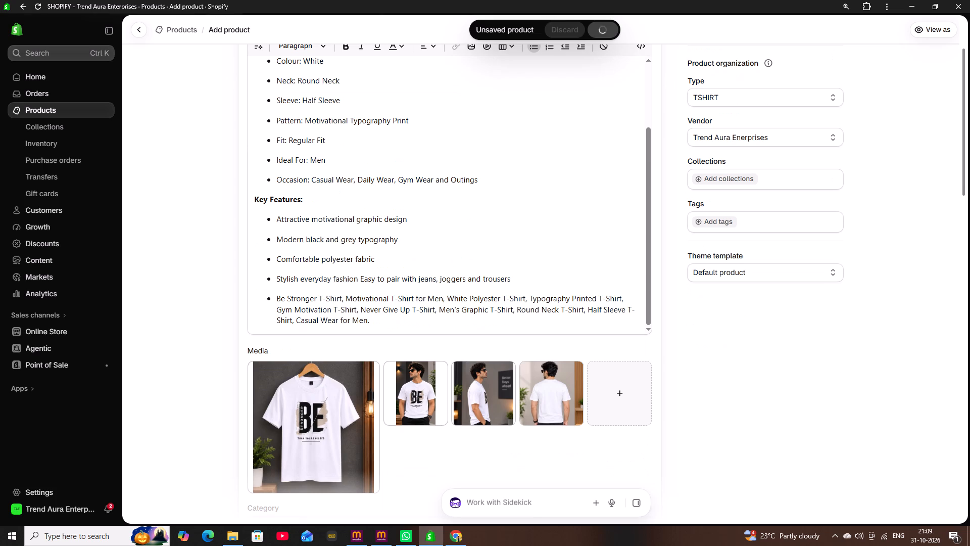
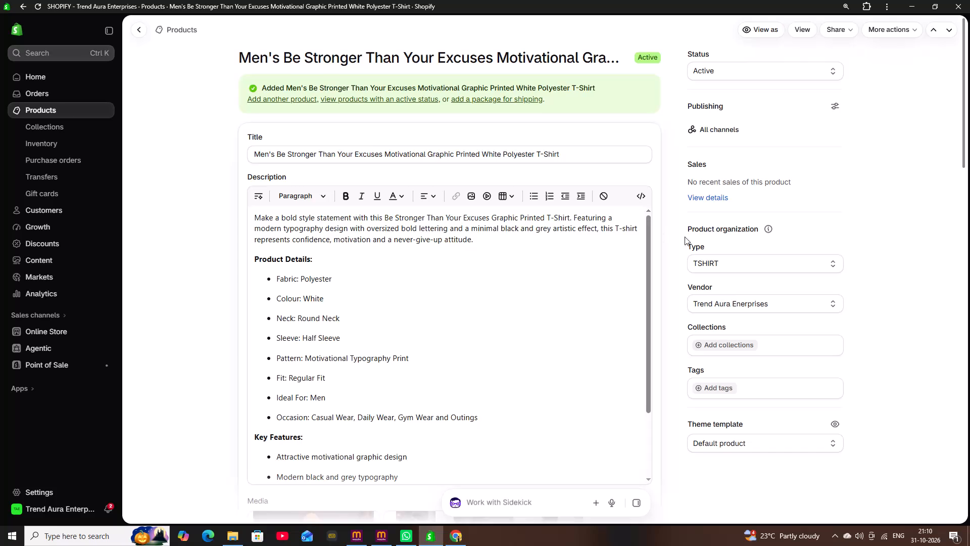
Leave the saved T-shirt listing and return to the store's full product list.
{"action": "scroll", "coordinate": [909, 192], "scroll_direction": "down", "scroll_amount": 5}
{"action": "scroll", "coordinate": [909, 192], "scroll_direction": "up", "scroll_amount": 3}
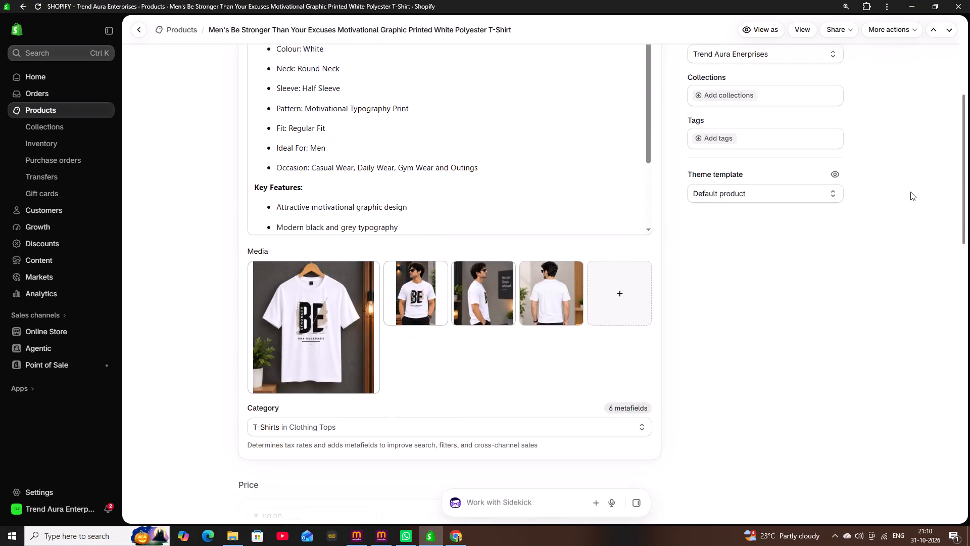
{"action": "scroll", "coordinate": [910, 192], "scroll_direction": "up", "scroll_amount": 4}
{"action": "left_click", "coordinate": [90, 111]}
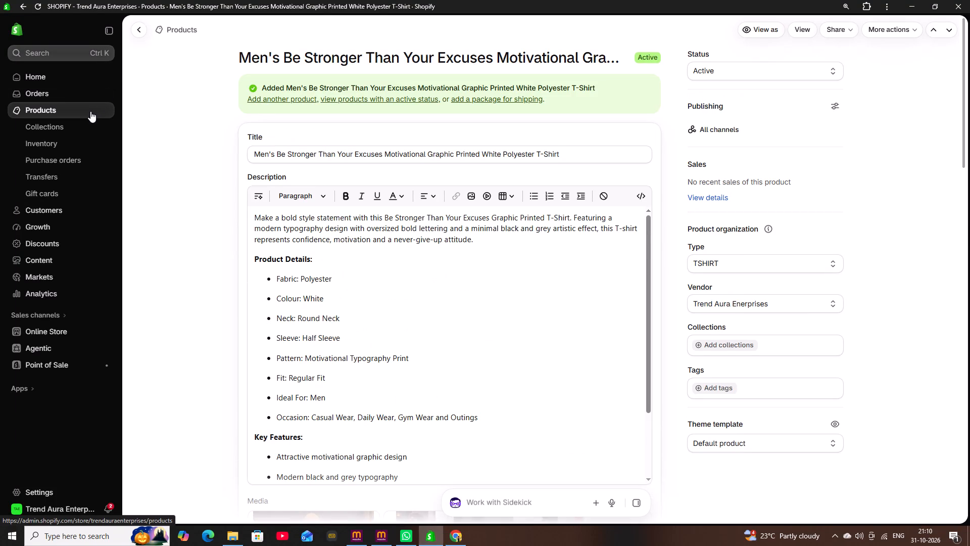
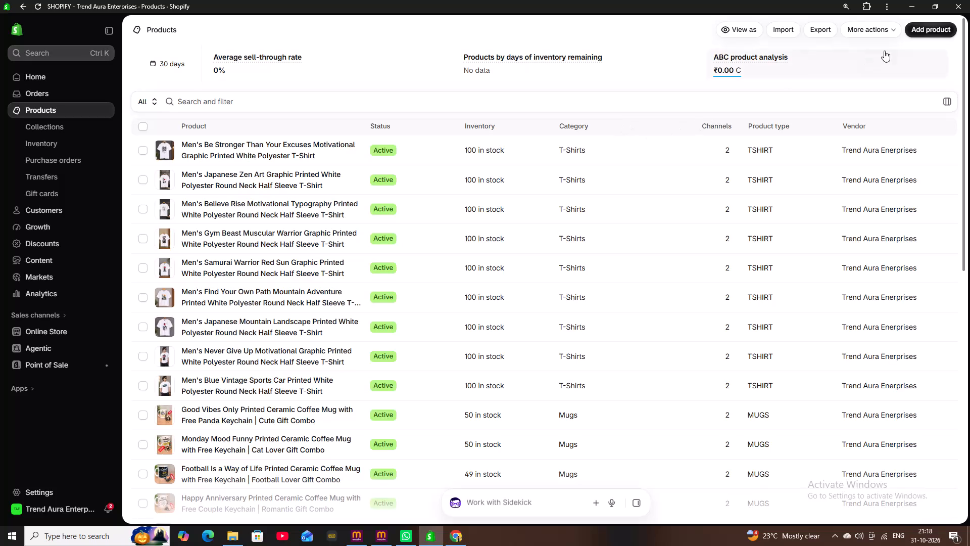
Start a new product and upload the mockup images 1329, 1330 and 1331 from the MOCK UPS folder as its media.
{"action": "left_click", "coordinate": [932, 26]}
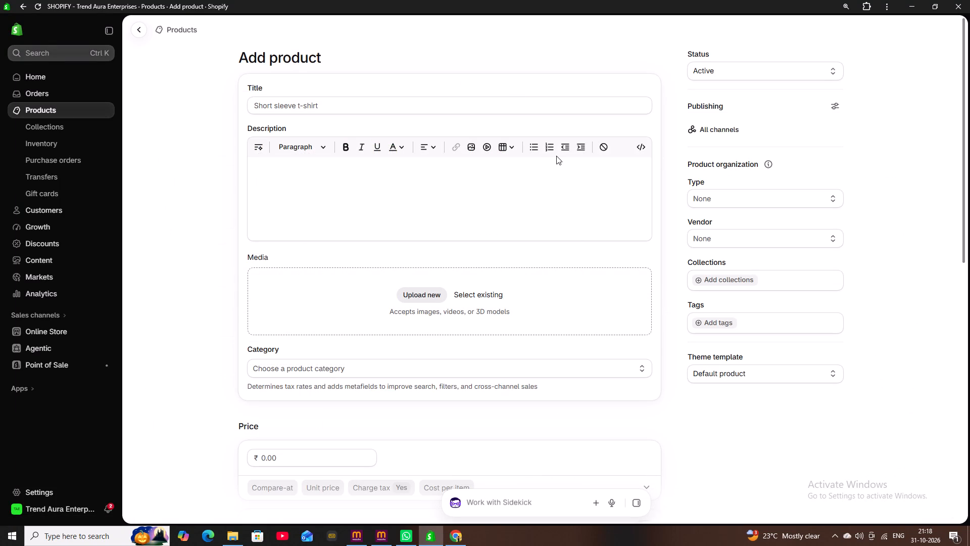
{"action": "left_click", "coordinate": [361, 309]}
{"action": "left_click_drag", "start_coordinate": [506, 60], "coordinate": [508, 222]}
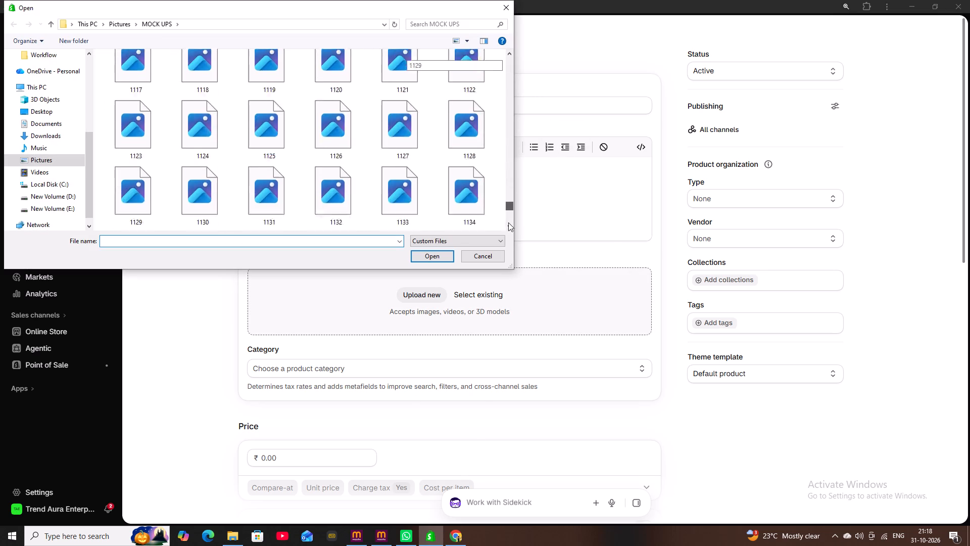
{"action": "left_click_drag", "start_coordinate": [508, 222], "coordinate": [510, 237]}
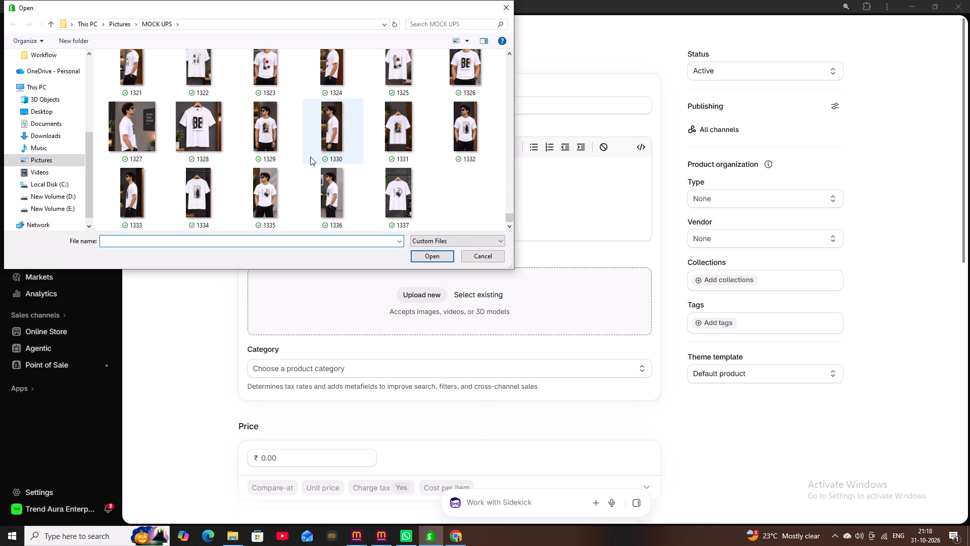
{"action": "left_click_drag", "start_coordinate": [250, 164], "coordinate": [280, 163]}
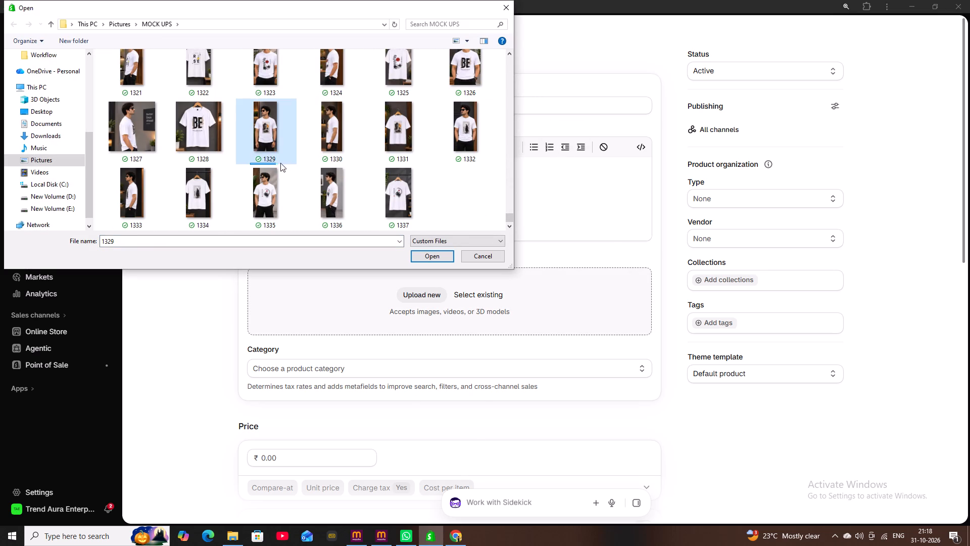
{"action": "left_click_drag", "start_coordinate": [280, 163], "coordinate": [411, 163]}
{"action": "left_click", "coordinate": [423, 260]}
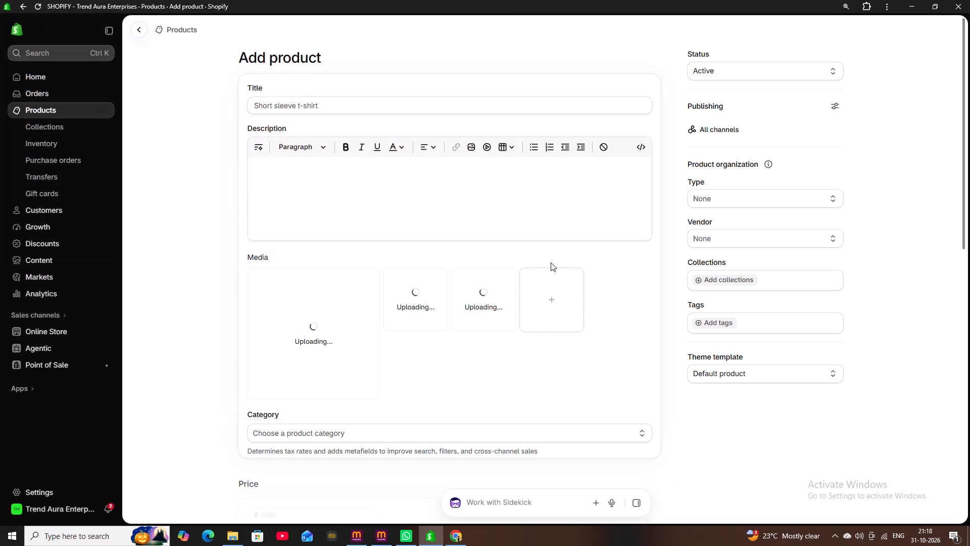
Add the existing back-view image 1198 from the store's files to the product media.
{"action": "left_click", "coordinate": [557, 304]}
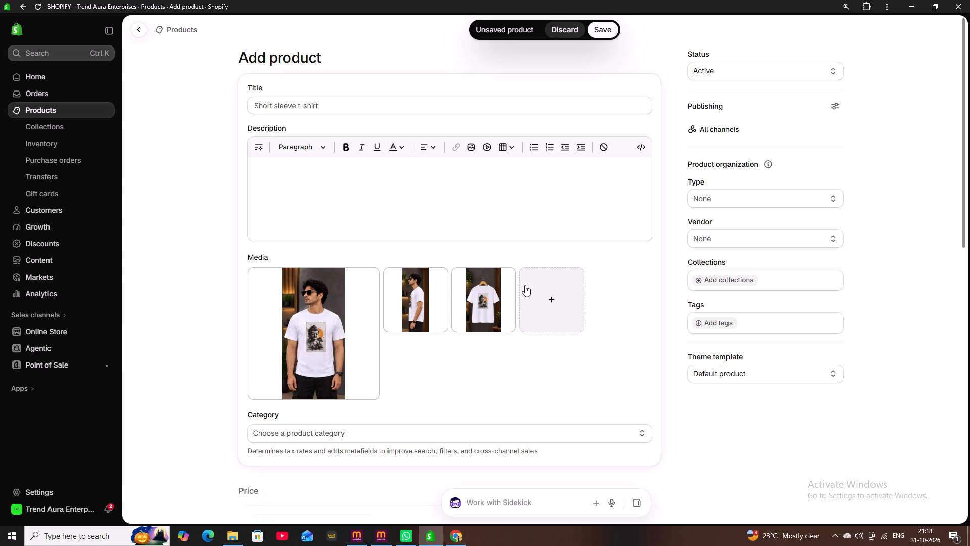
{"action": "left_click", "coordinate": [525, 285]}
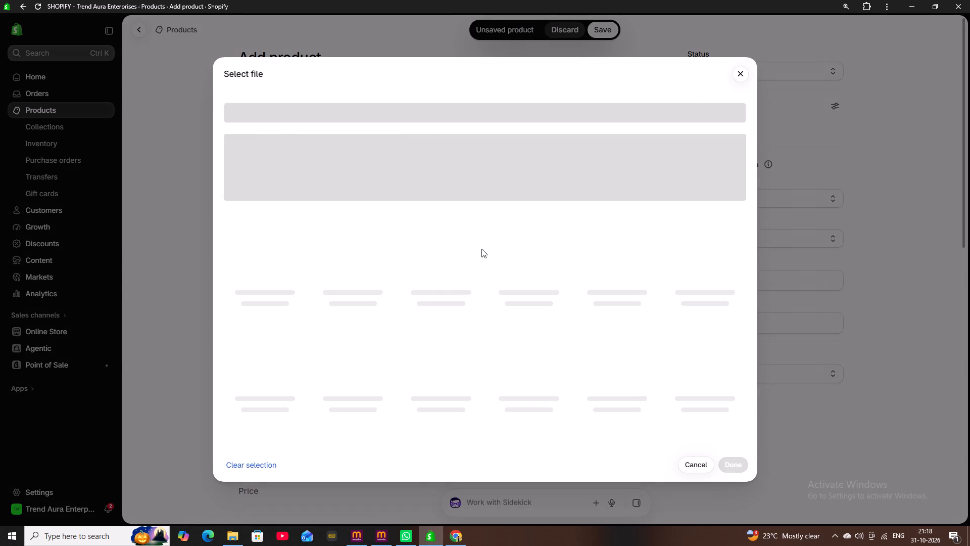
{"action": "left_click", "coordinate": [510, 258]}
{"action": "left_click", "coordinate": [510, 258]}
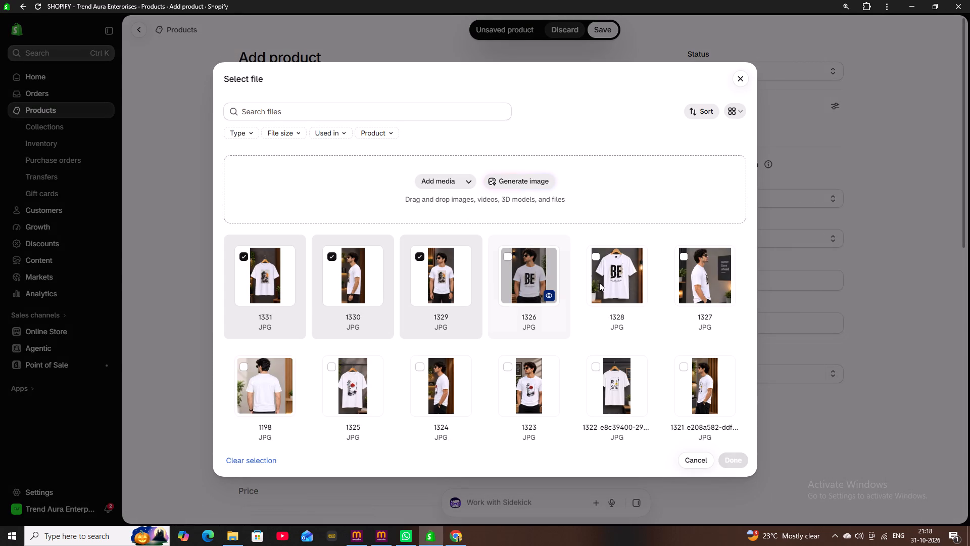
{"action": "left_click", "coordinate": [244, 368]}
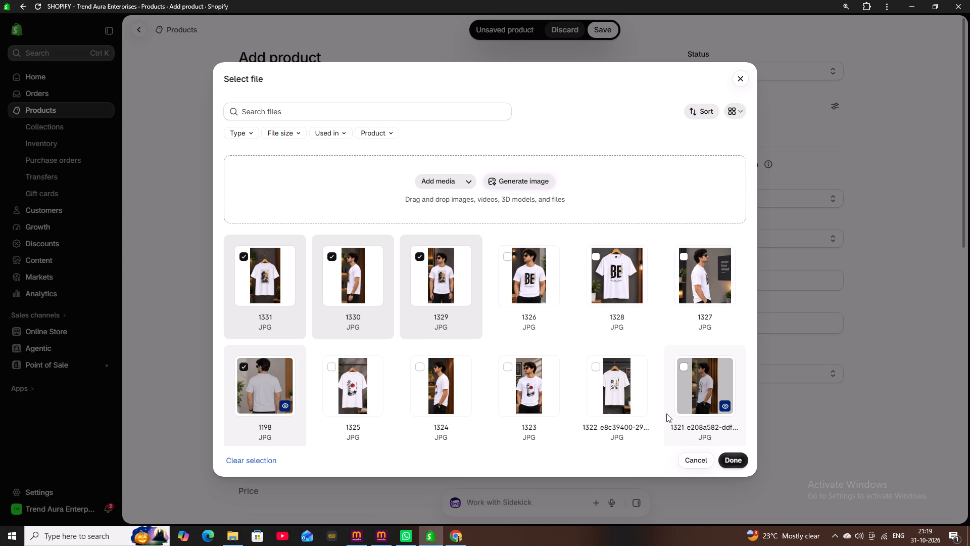
{"action": "left_click", "coordinate": [730, 461]}
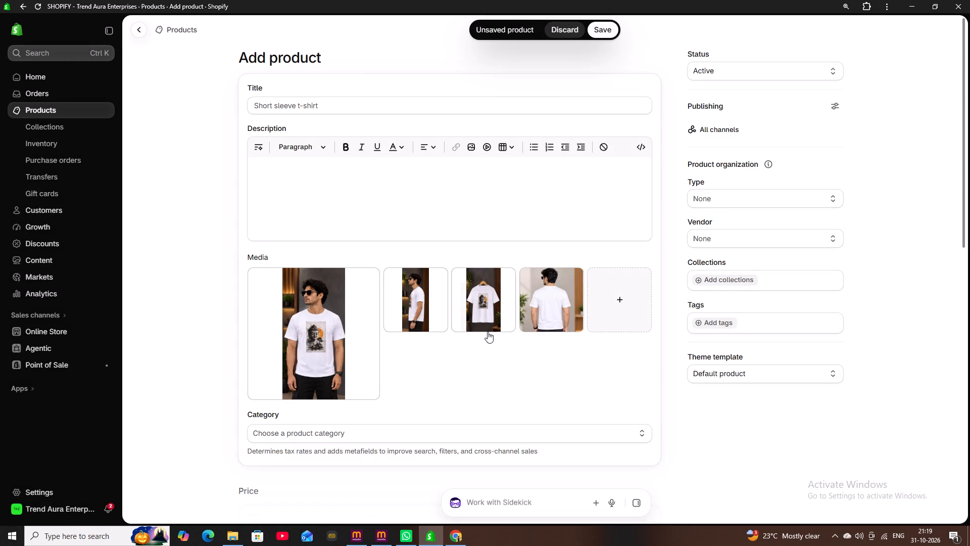
Move the image of the T-shirt on a hanger to first place in the product media.
{"action": "left_click_drag", "start_coordinate": [488, 330], "coordinate": [362, 355]}
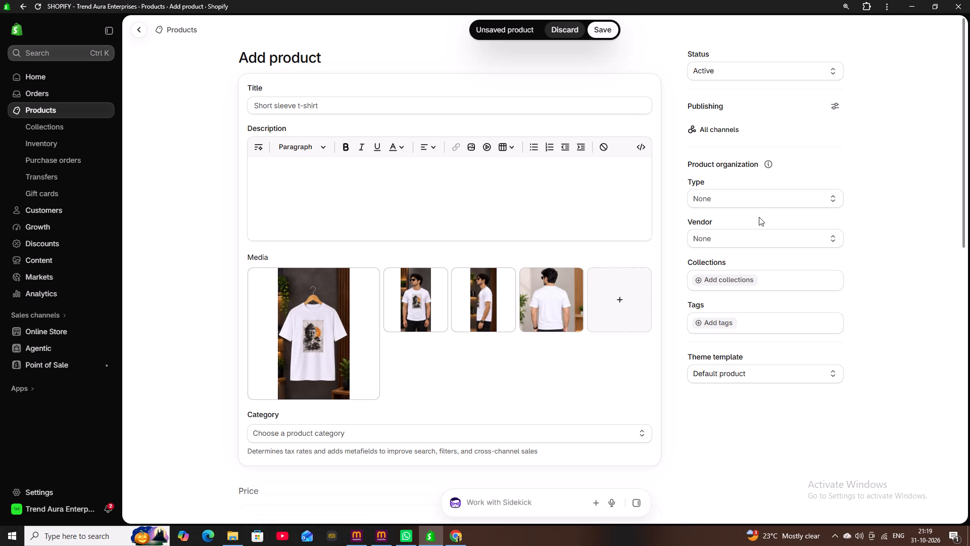
Set the product type to TSHIRT and the vendor to Trend Aura Enerprises.
{"action": "left_click", "coordinate": [760, 198]}
{"action": "left_click", "coordinate": [758, 233]}
{"action": "left_click", "coordinate": [754, 248]}
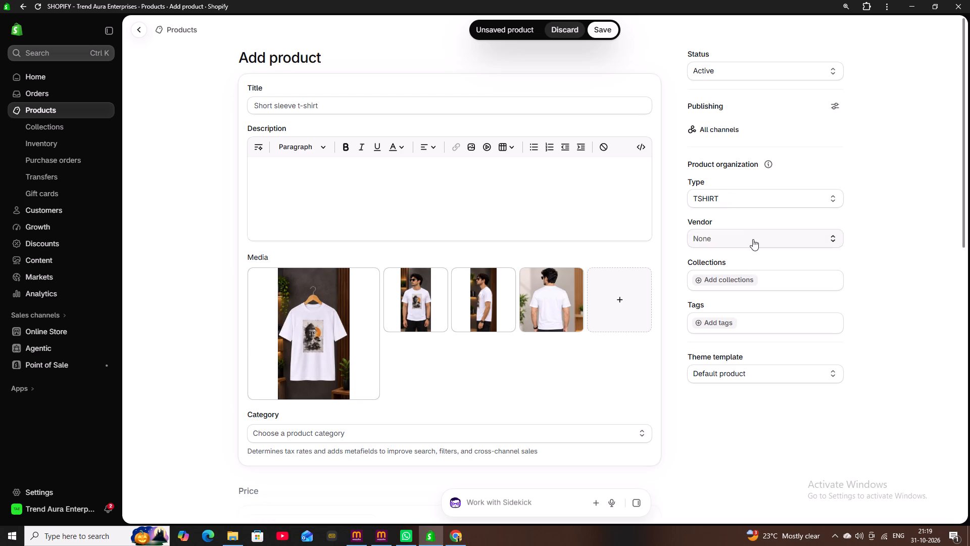
{"action": "left_click", "coordinate": [753, 239]}
{"action": "left_click", "coordinate": [749, 260]}
{"action": "left_click", "coordinate": [456, 541]}
{"action": "left_click", "coordinate": [386, 499]}
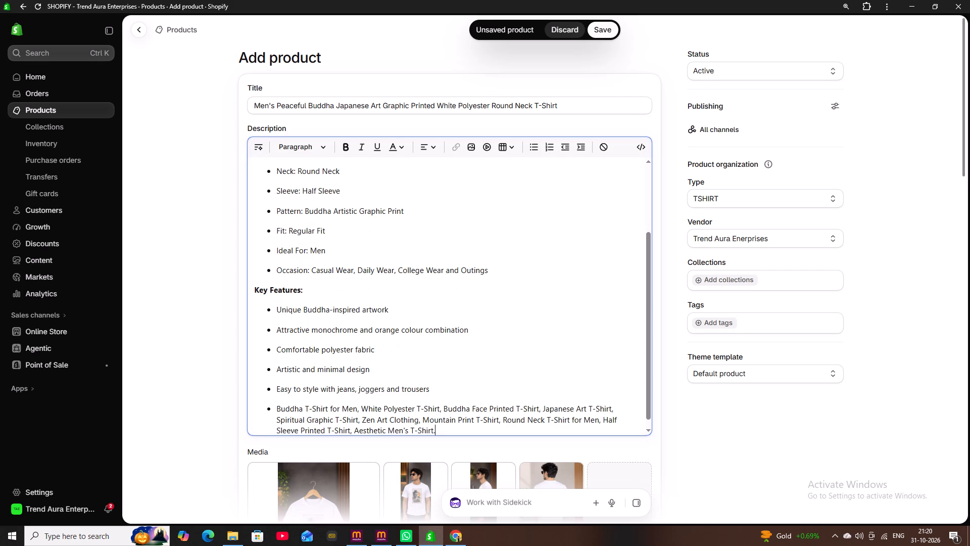
{"action": "left_click", "coordinate": [821, 447]}
Set the product's price to ₹120.
{"action": "scroll", "coordinate": [821, 447], "scroll_direction": "down", "scroll_amount": 3}
{"action": "scroll", "coordinate": [751, 428], "scroll_direction": "down", "scroll_amount": 4}
{"action": "scroll", "coordinate": [651, 407], "scroll_direction": "down", "scroll_amount": 1}
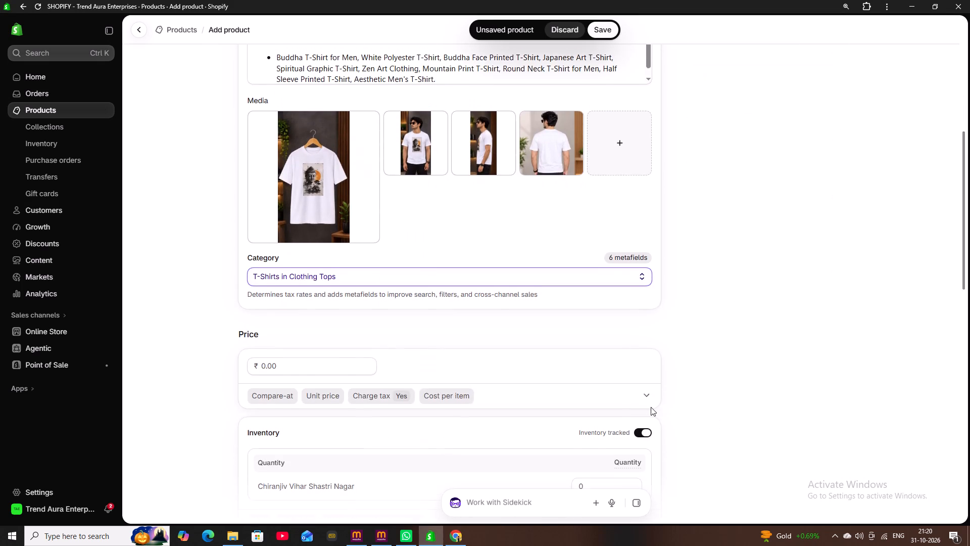
{"action": "left_click", "coordinate": [309, 320]}
{"action": "key", "text": "1"}
{"action": "type", "text": "20"}
{"action": "left_click", "coordinate": [687, 337]}
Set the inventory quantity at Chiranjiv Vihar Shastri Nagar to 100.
{"action": "scroll", "coordinate": [686, 340], "scroll_direction": "down", "scroll_amount": 3}
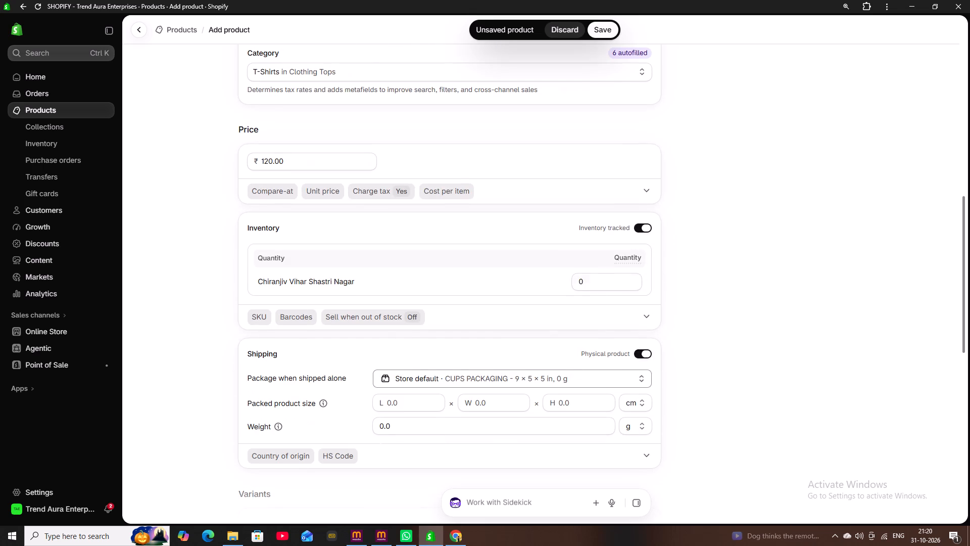
{"action": "left_click", "coordinate": [598, 279]}
{"action": "type", "text": "10"}
{"action": "key", "text": "0"}
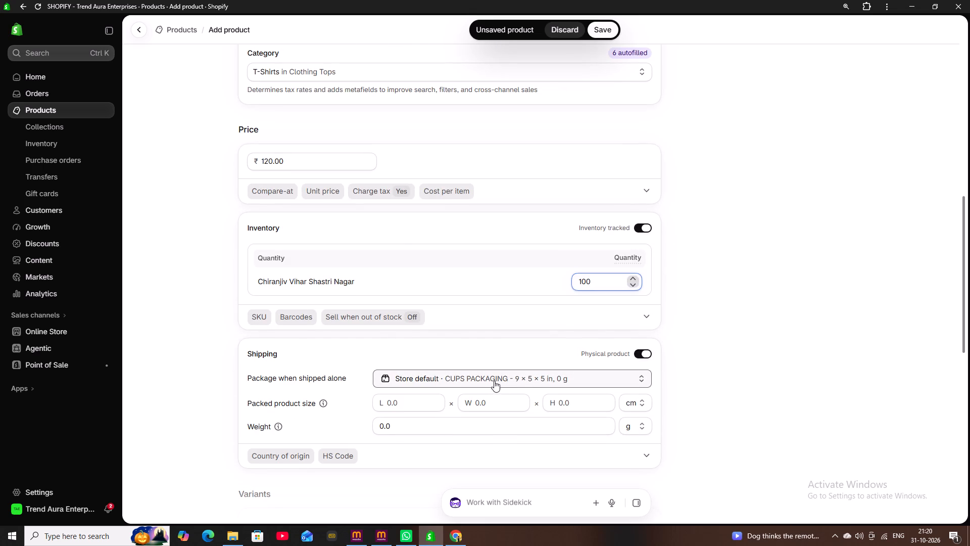
Choose Trend Packaging as the shipping package and set the packed product size to 10 × 12 × 2 cm.
{"action": "left_click", "coordinate": [496, 379]}
{"action": "left_click", "coordinate": [469, 328]}
{"action": "left_click", "coordinate": [429, 398]}
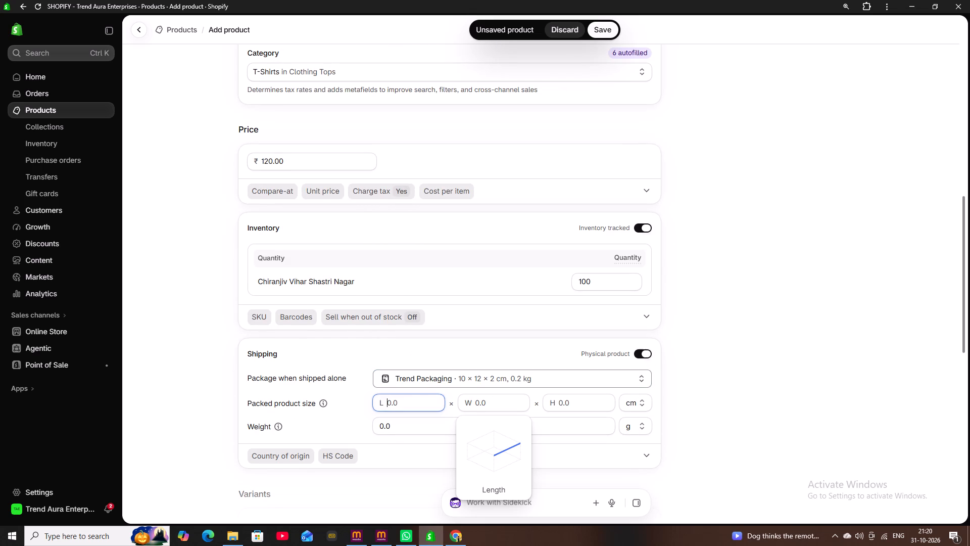
{"action": "type", "text": "10"}
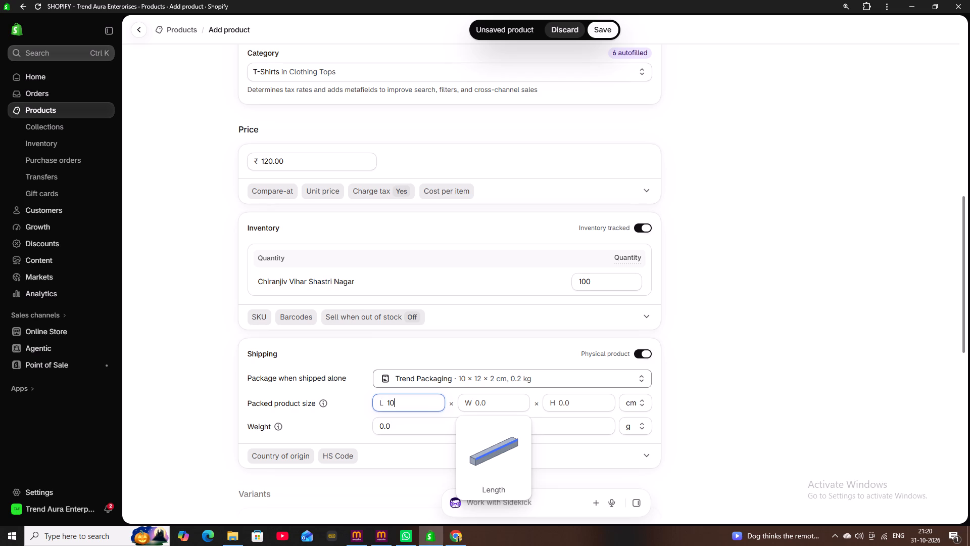
{"action": "left_click", "coordinate": [488, 400]}
{"action": "type", "text": "12"}
{"action": "left_click", "coordinate": [570, 403]}
{"action": "key", "text": "2"}
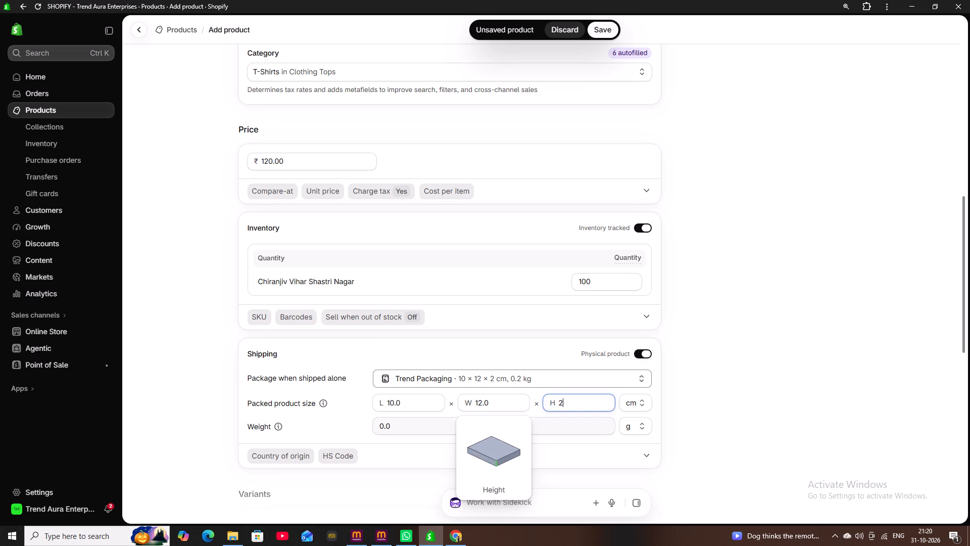
Set the product's shipping weight to 150 g.
{"action": "left_click", "coordinate": [537, 433]}
{"action": "key", "text": "BackSpace"}
{"action": "key", "text": "BackSpace"}
{"action": "key", "text": "BackSpace"}
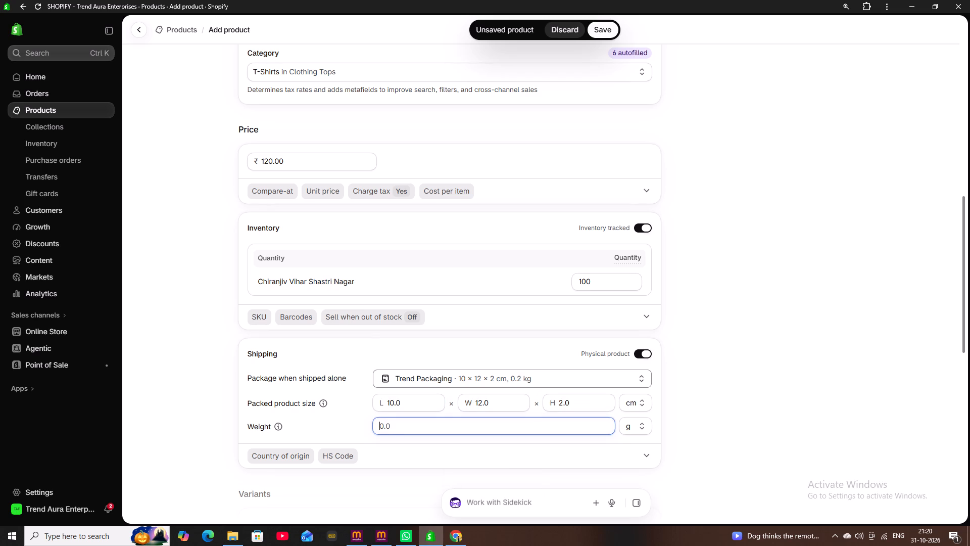
{"action": "type", "text": "150"}
{"action": "left_click", "coordinate": [823, 394]}
Expand the shipping details and set the country/region of origin to India.
{"action": "scroll", "coordinate": [781, 394], "scroll_direction": "down", "scroll_amount": 3}
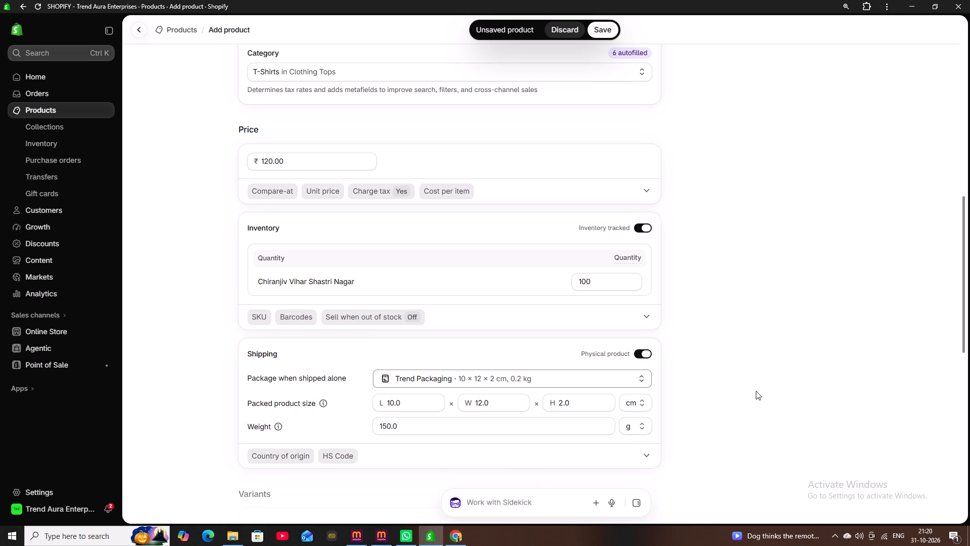
{"action": "scroll", "coordinate": [756, 391], "scroll_direction": "down", "scroll_amount": 1}
{"action": "left_click", "coordinate": [296, 255]}
{"action": "scroll", "coordinate": [315, 314], "scroll_direction": "down", "scroll_amount": 4}
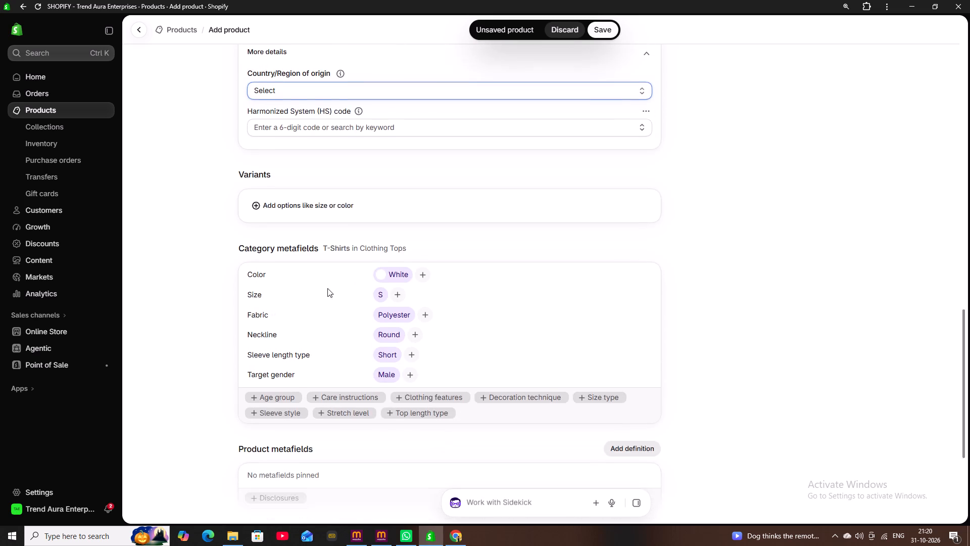
{"action": "scroll", "coordinate": [343, 262], "scroll_direction": "up", "scroll_amount": 3}
{"action": "left_click", "coordinate": [357, 242]}
{"action": "scroll", "coordinate": [355, 284], "scroll_direction": "down", "scroll_amount": 4}
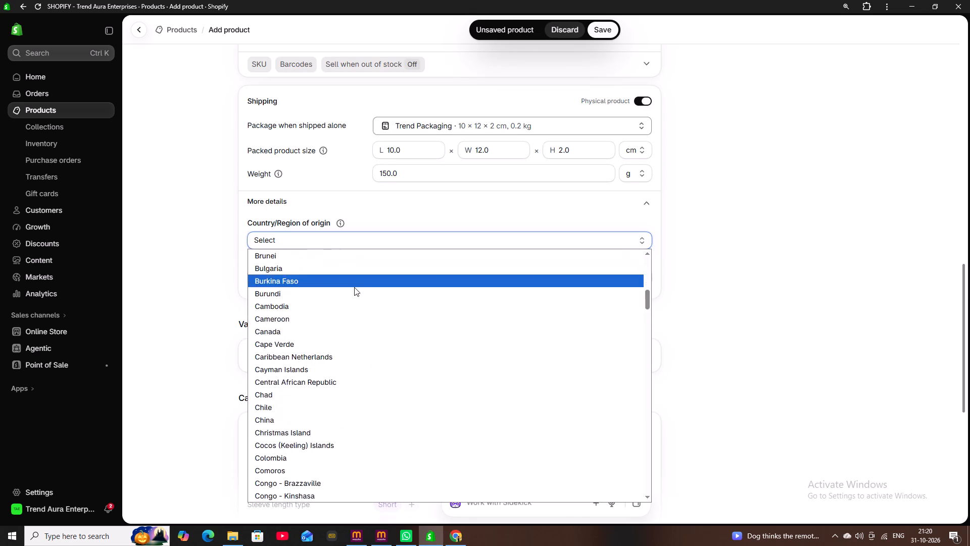
{"action": "scroll", "coordinate": [354, 287], "scroll_direction": "down", "scroll_amount": 8}
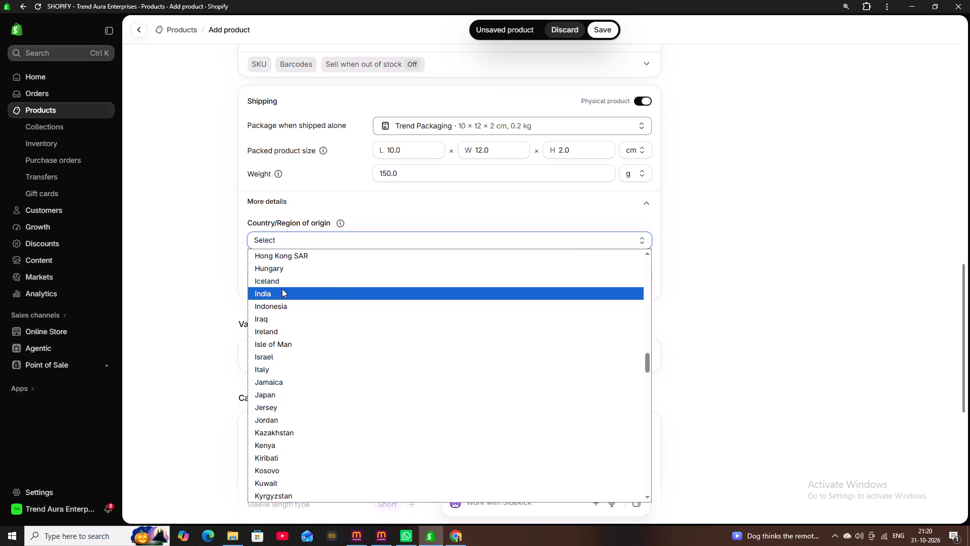
{"action": "left_click", "coordinate": [282, 289]}
Look up 6109 for the Harmonized System code and set it to 6109.90, T-shirts of other textile materials.
{"action": "left_click", "coordinate": [410, 276]}
{"action": "left_click", "coordinate": [408, 279]}
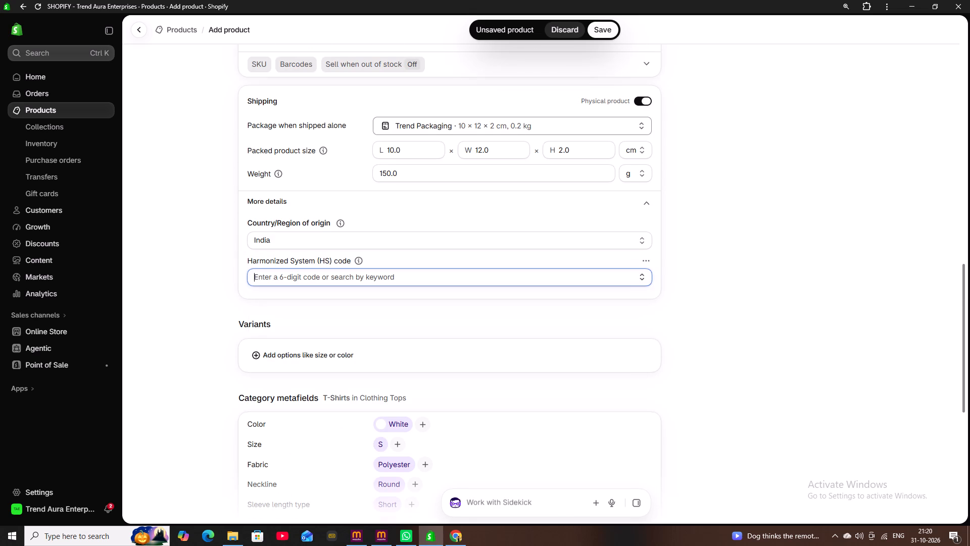
{"action": "type", "text": "6109"}
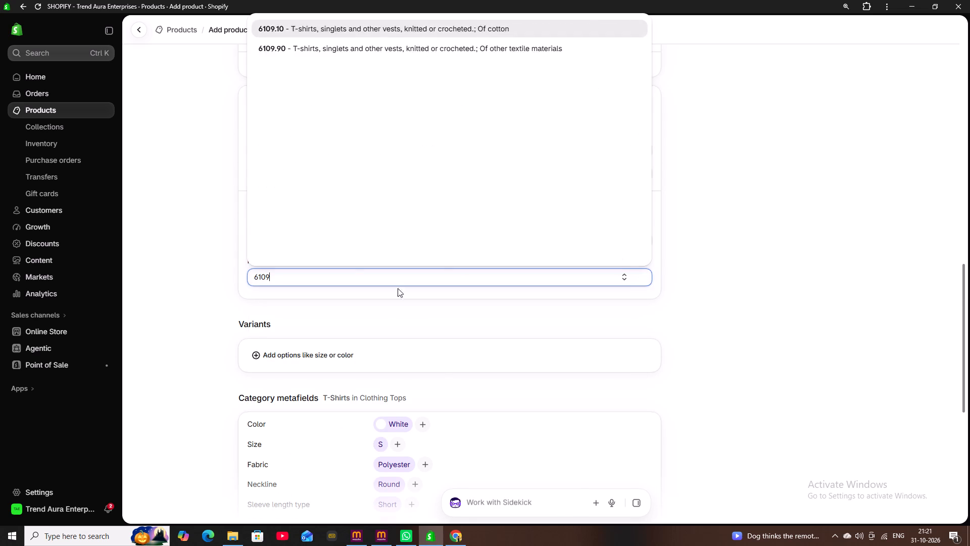
{"action": "left_click", "coordinate": [353, 321]}
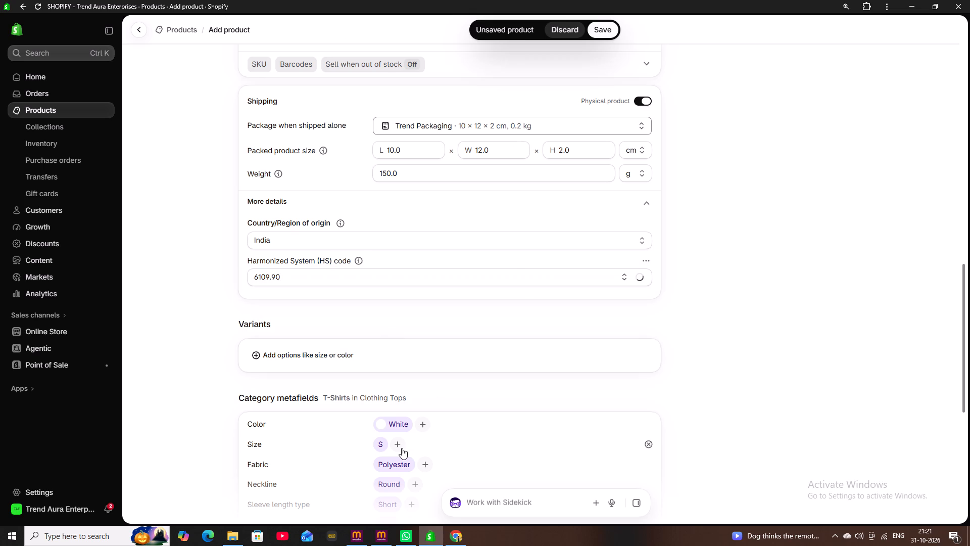
Add sizes M, L, XL and 2XL to the Size category metafield alongside S.
{"action": "left_click", "coordinate": [402, 448]}
{"action": "left_click", "coordinate": [407, 317]}
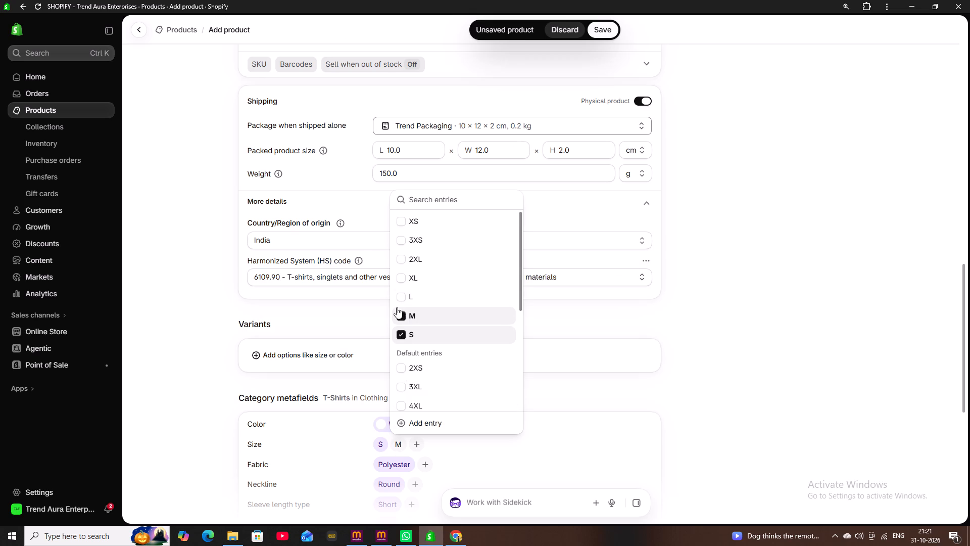
{"action": "left_click", "coordinate": [396, 294]}
{"action": "left_click", "coordinate": [398, 283]}
{"action": "left_click", "coordinate": [402, 261]}
{"action": "left_click", "coordinate": [733, 344]}
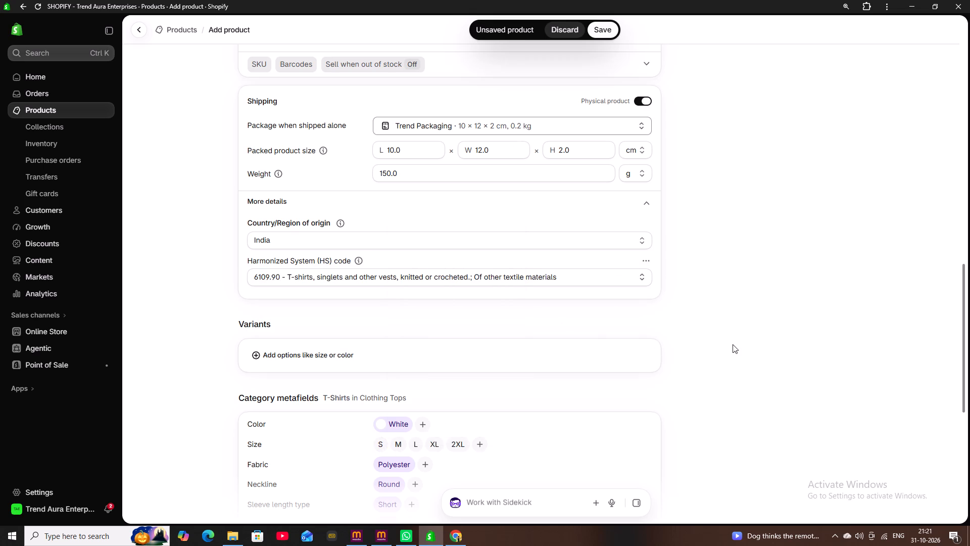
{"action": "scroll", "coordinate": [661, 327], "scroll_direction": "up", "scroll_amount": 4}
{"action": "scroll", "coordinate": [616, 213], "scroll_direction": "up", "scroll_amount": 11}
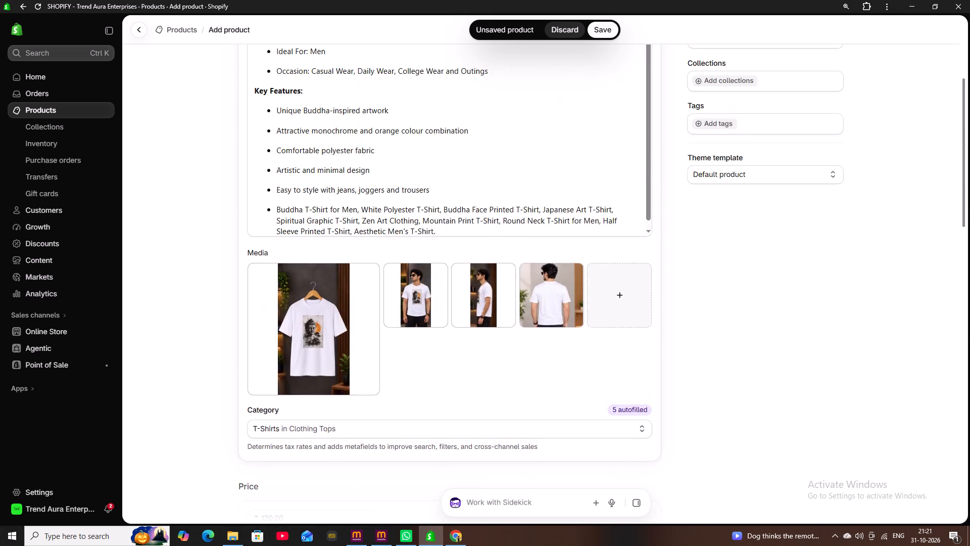
Save the new Buddha graphic T-shirt product.
{"action": "left_click", "coordinate": [601, 30]}
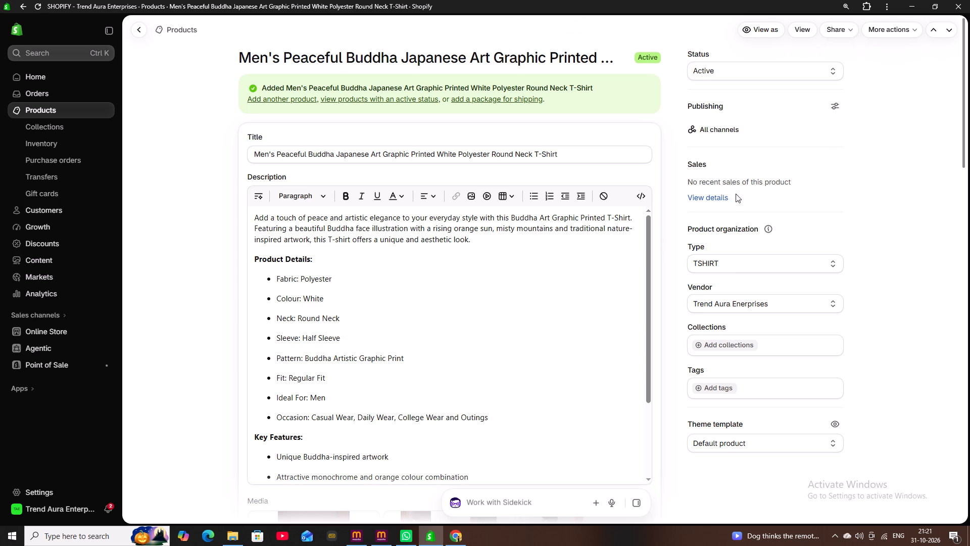
Close the Shopify product window and the ChatGPT browser window.
{"action": "left_click", "coordinate": [951, 7]}
{"action": "left_click", "coordinate": [969, 0]}
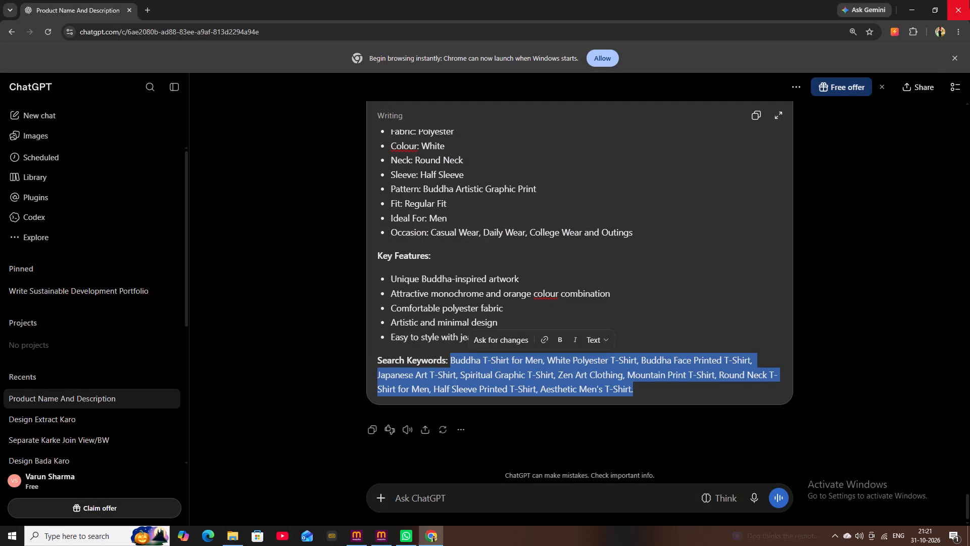
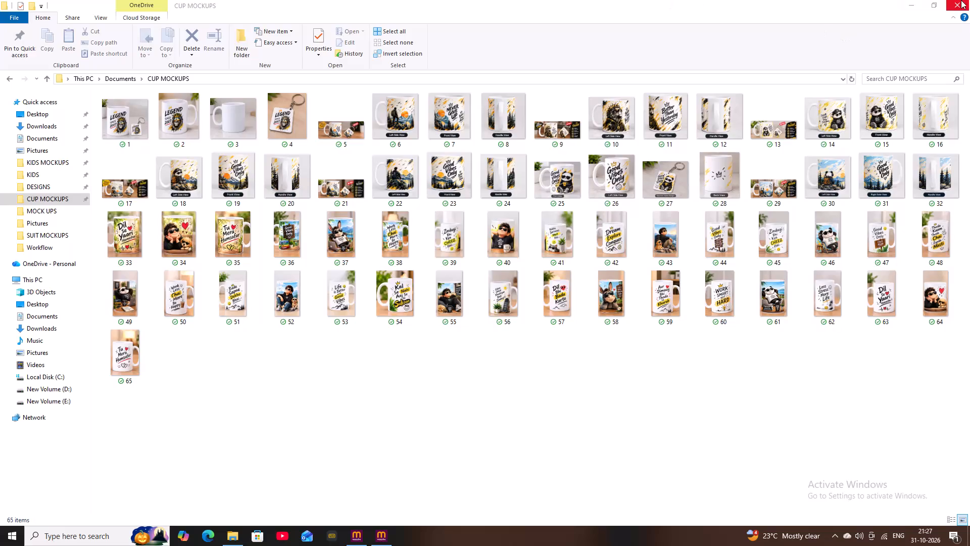
Close the CUP MOCKUPS folder window.
{"action": "left_click_drag", "start_coordinate": [964, 0], "coordinate": [969, 0]}
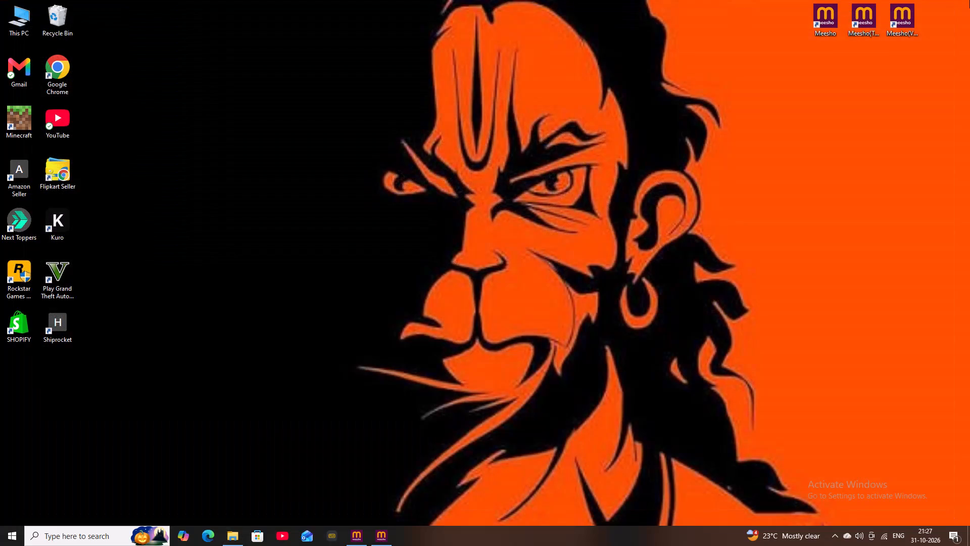
Open the Meesho(VASU) supplier panel, check its pending and on-hold orders, and close the panel.
{"action": "double_click", "coordinate": [904, 13]}
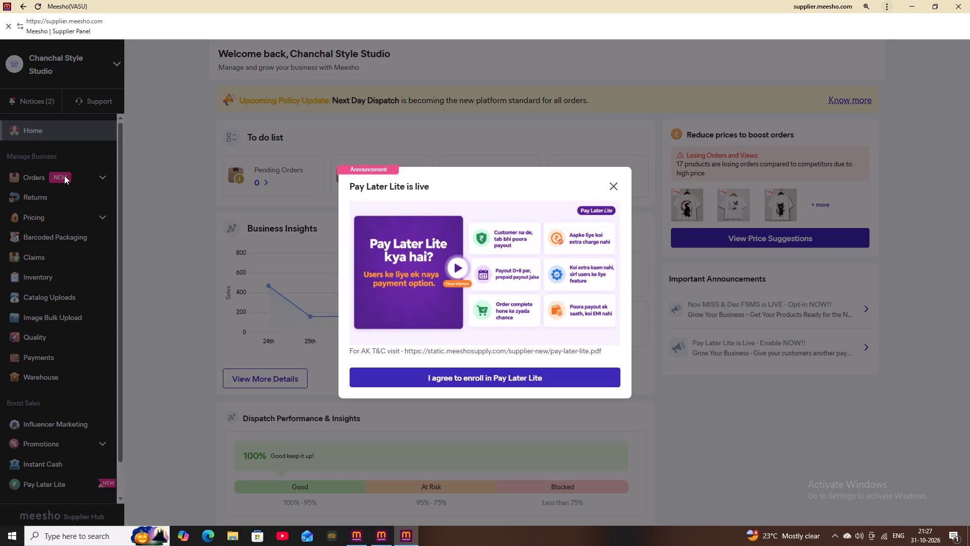
{"action": "left_click", "coordinate": [611, 191]}
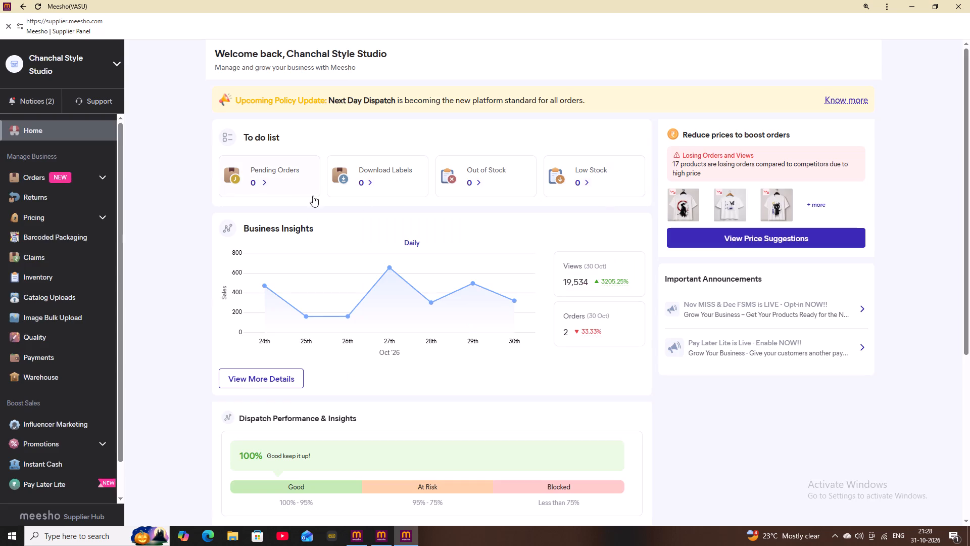
{"action": "left_click", "coordinate": [296, 193]}
{"action": "scroll", "coordinate": [314, 273], "scroll_direction": "down", "scroll_amount": 2}
{"action": "scroll", "coordinate": [299, 329], "scroll_direction": "down", "scroll_amount": 2}
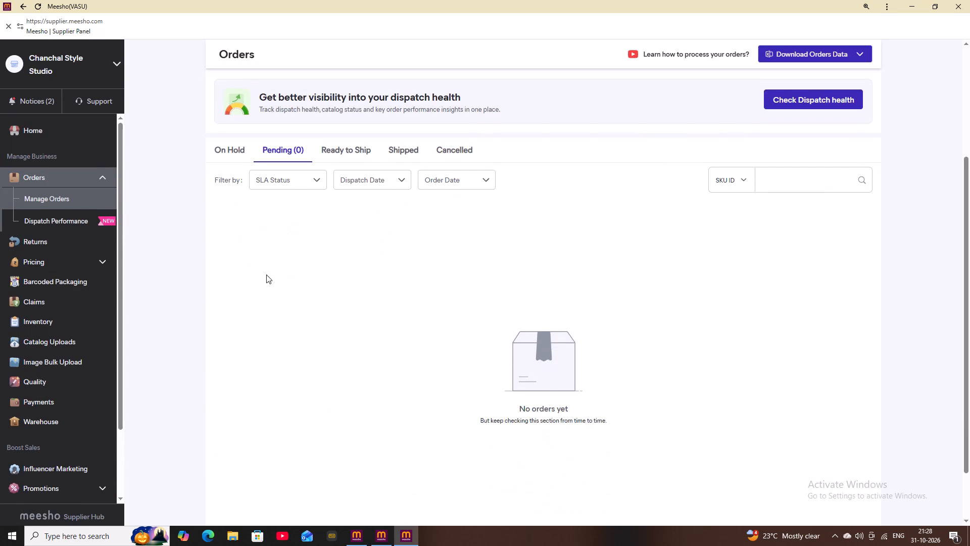
{"action": "left_click", "coordinate": [243, 152]}
{"action": "scroll", "coordinate": [314, 338], "scroll_direction": "down", "scroll_amount": 3}
{"action": "left_click", "coordinate": [969, 0]}
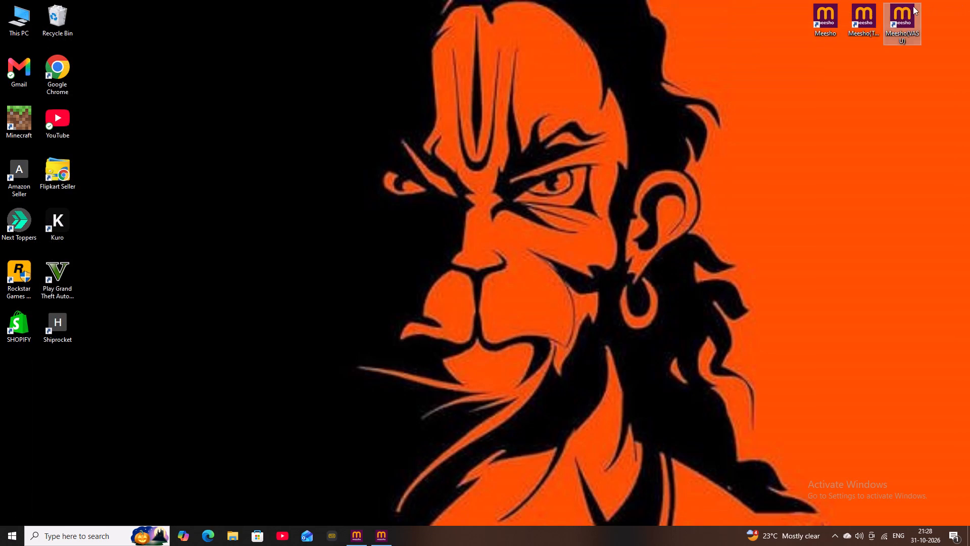
Bring up the open Meesho supplier windows one after another and close them.
{"action": "left_click", "coordinate": [391, 545]}
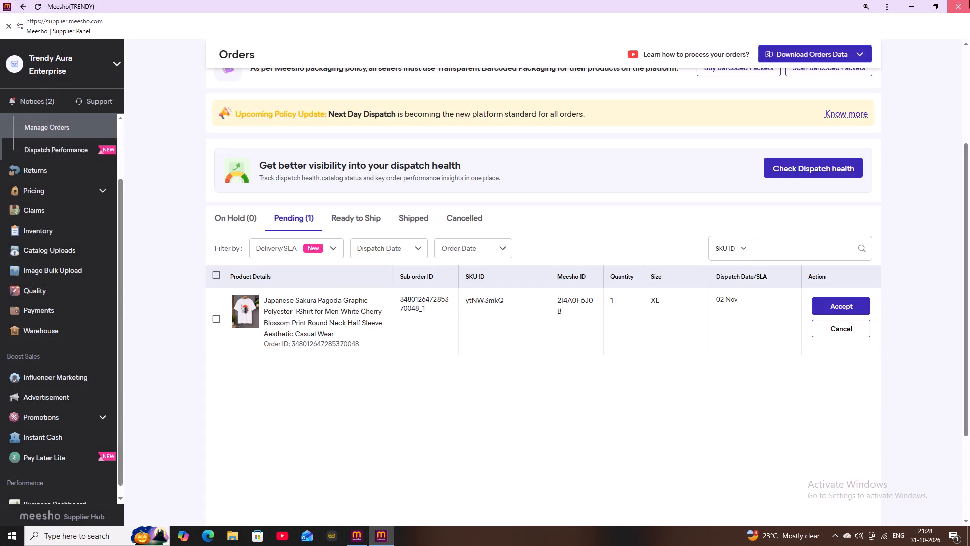
{"action": "left_click", "coordinate": [969, 0]}
{"action": "left_click", "coordinate": [354, 534]}
{"action": "left_click", "coordinate": [969, 0]}
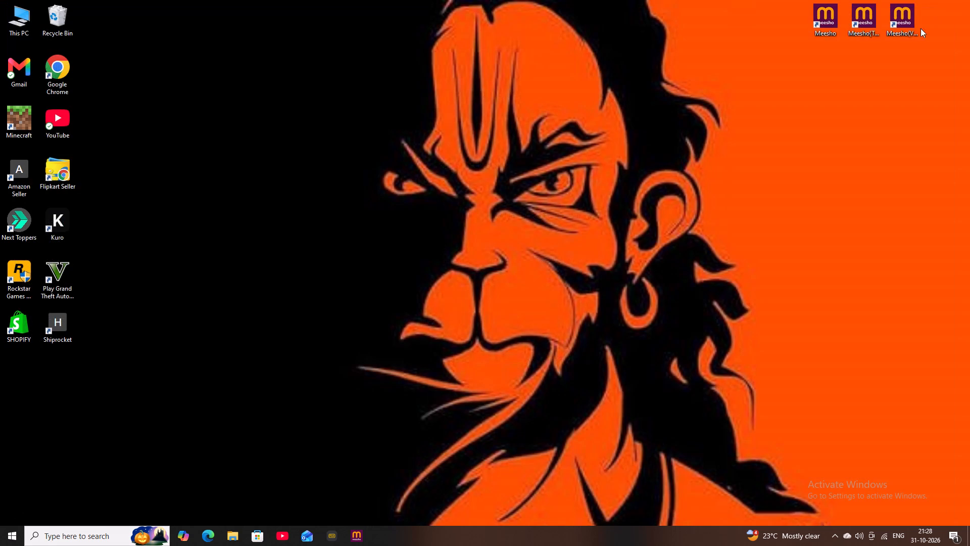
Delete the four Untitled Design PNG files, (1) to (4), from the Downloads folder and close the folder window.
{"action": "left_click", "coordinate": [235, 535]}
{"action": "left_click", "coordinate": [66, 125]}
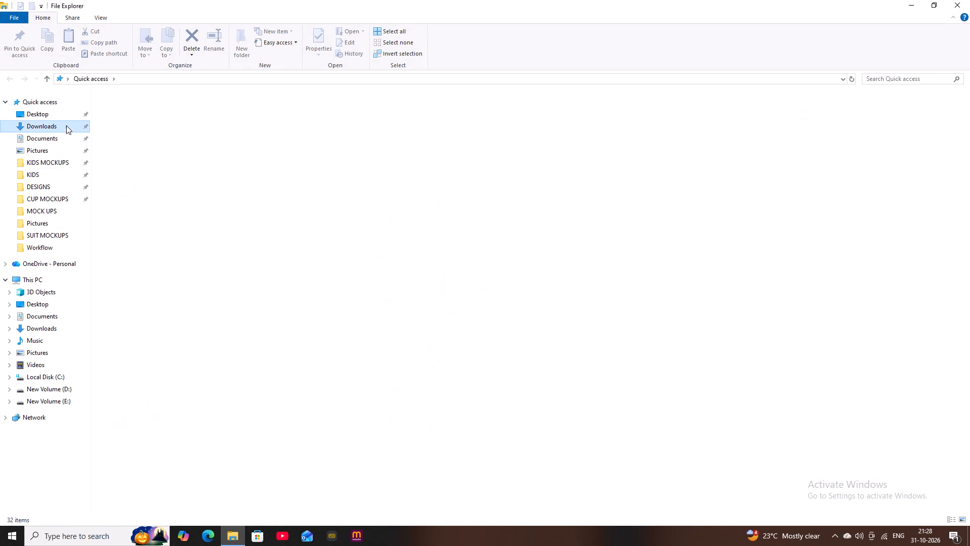
{"action": "left_click_drag", "start_coordinate": [403, 118], "coordinate": [394, 155]}
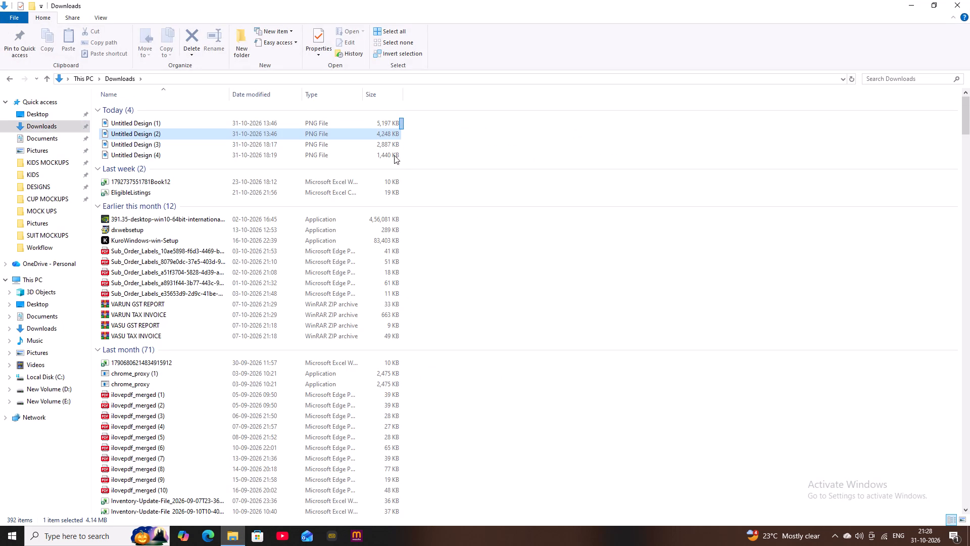
{"action": "left_click_drag", "start_coordinate": [394, 155], "coordinate": [394, 160]}
{"action": "left_click", "coordinate": [443, 136]}
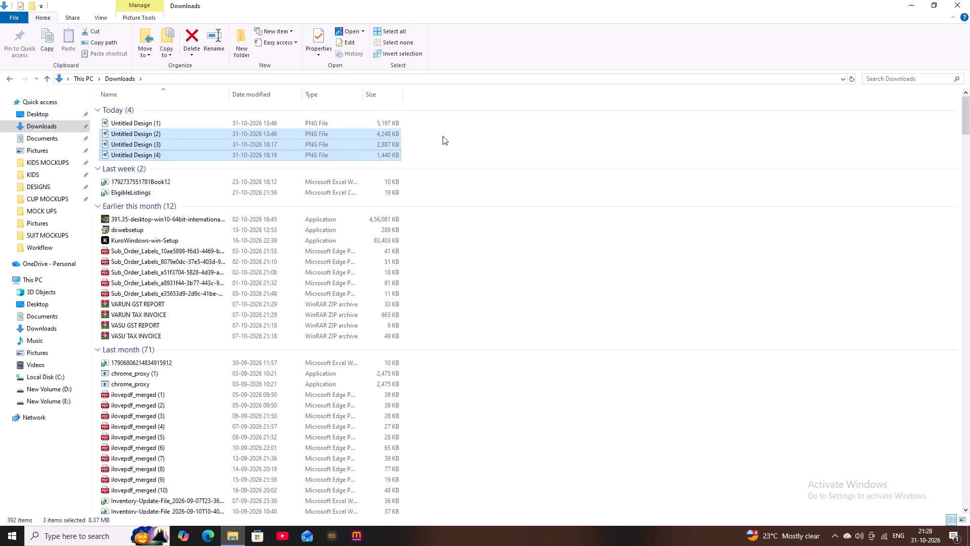
{"action": "double_click", "coordinate": [409, 109]}
{"action": "scroll", "coordinate": [440, 165], "scroll_direction": "up", "scroll_amount": 2}
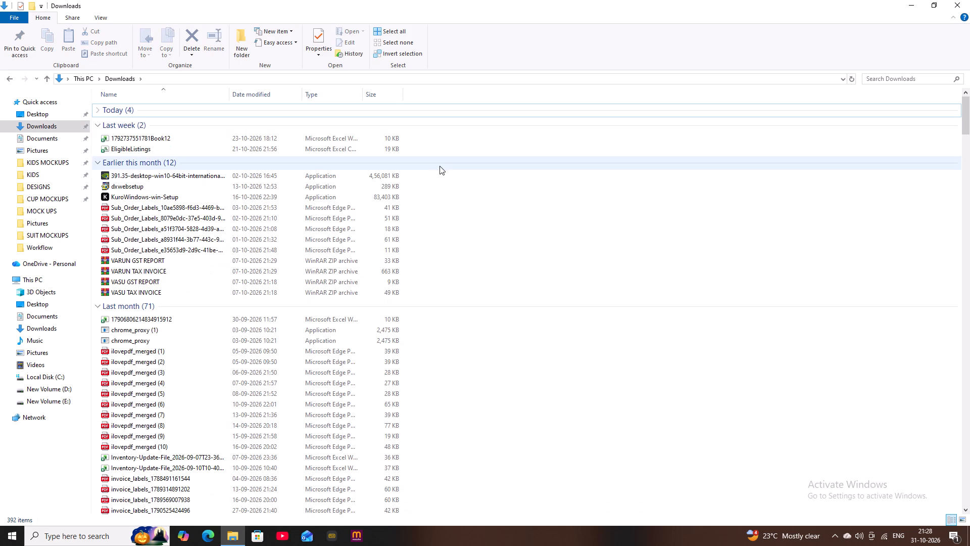
{"action": "left_click", "coordinate": [348, 120]}
{"action": "left_click", "coordinate": [348, 113]}
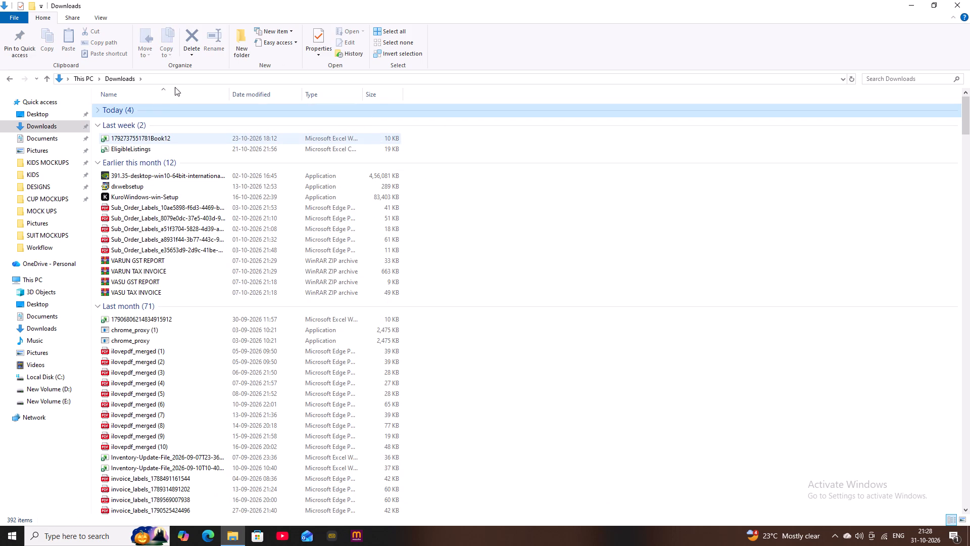
{"action": "left_click", "coordinate": [96, 109]}
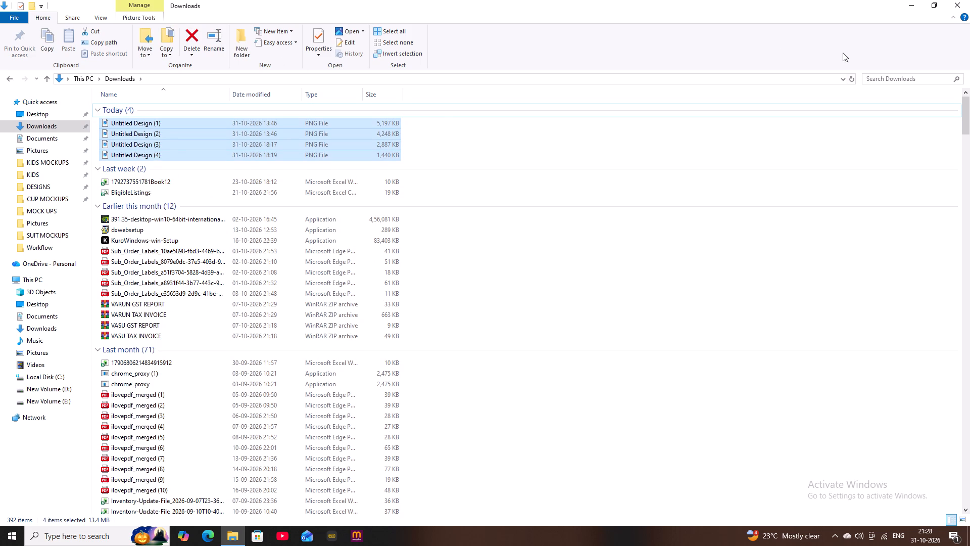
{"action": "key", "text": "Delete"}
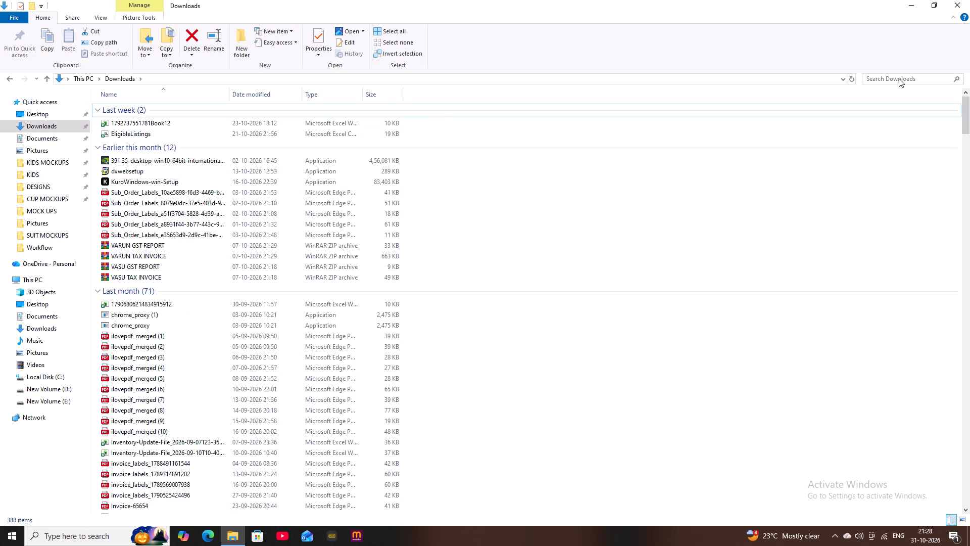
{"action": "left_click", "coordinate": [969, 0]}
Switch to the Meesho (TRENDY) supplier panel, open its pending orders and examine the product image of the Sakura Pagoda T-shirt order.
{"action": "double_click", "coordinate": [866, 16]}
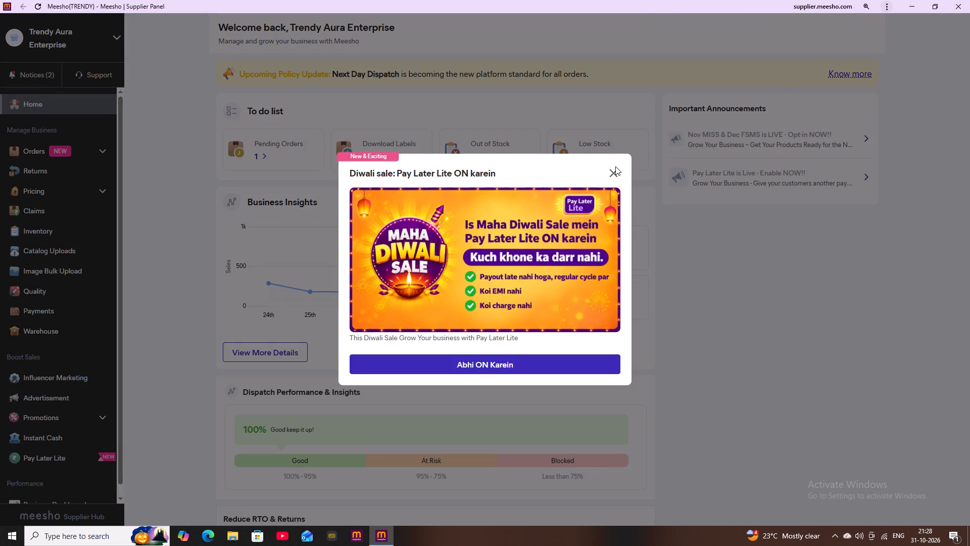
{"action": "left_click", "coordinate": [613, 172]}
{"action": "left_click", "coordinate": [265, 160]}
{"action": "scroll", "coordinate": [341, 186], "scroll_direction": "down", "scroll_amount": 1}
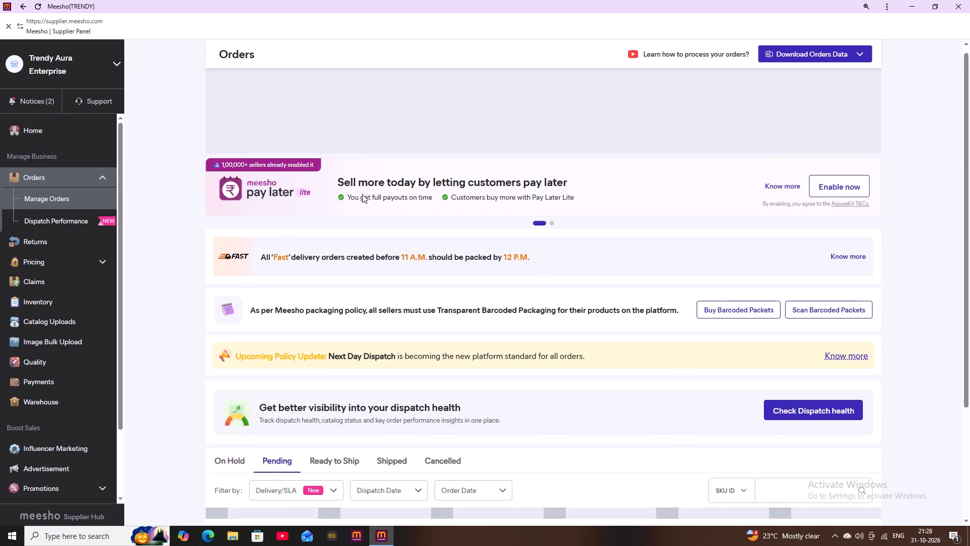
{"action": "scroll", "coordinate": [373, 194], "scroll_direction": "down", "scroll_amount": 2}
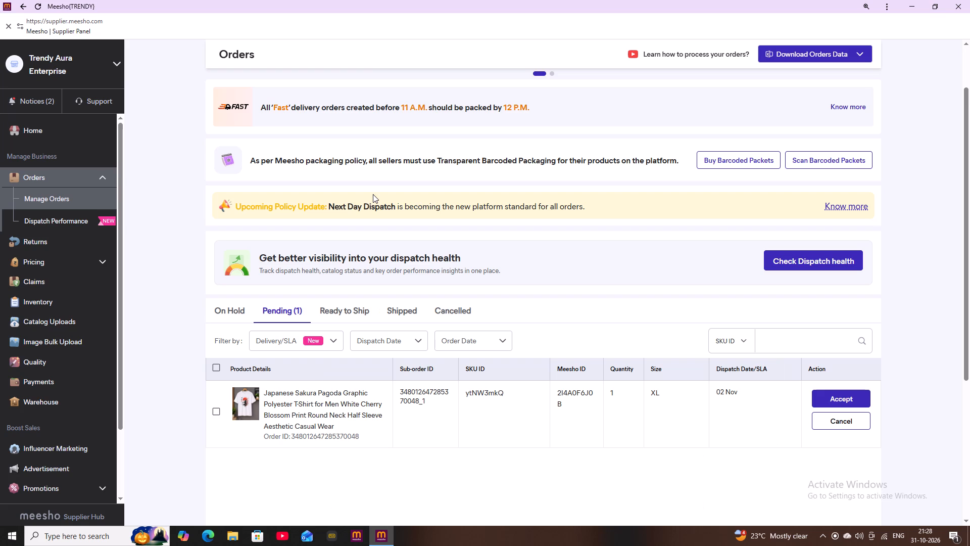
{"action": "scroll", "coordinate": [220, 364], "scroll_direction": "down", "scroll_amount": 1}
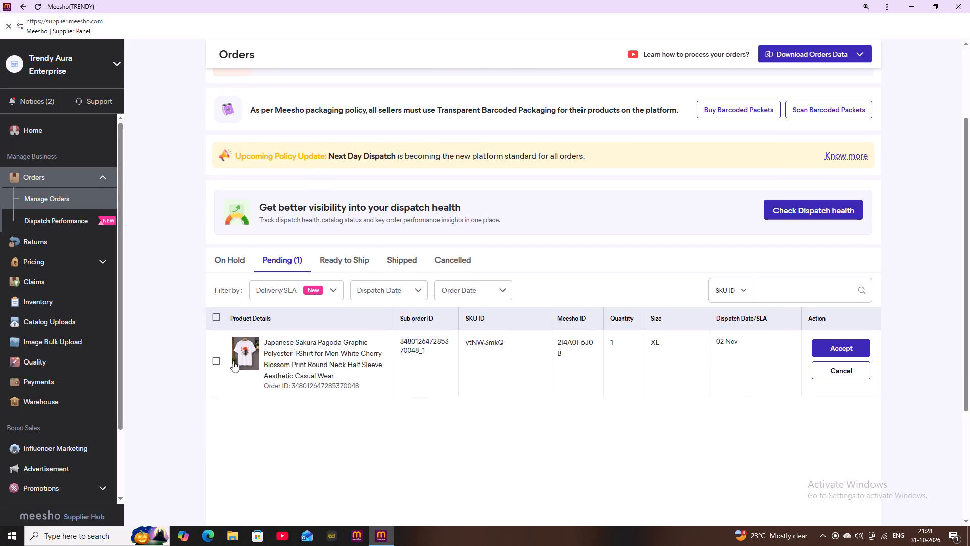
{"action": "left_click", "coordinate": [237, 357]}
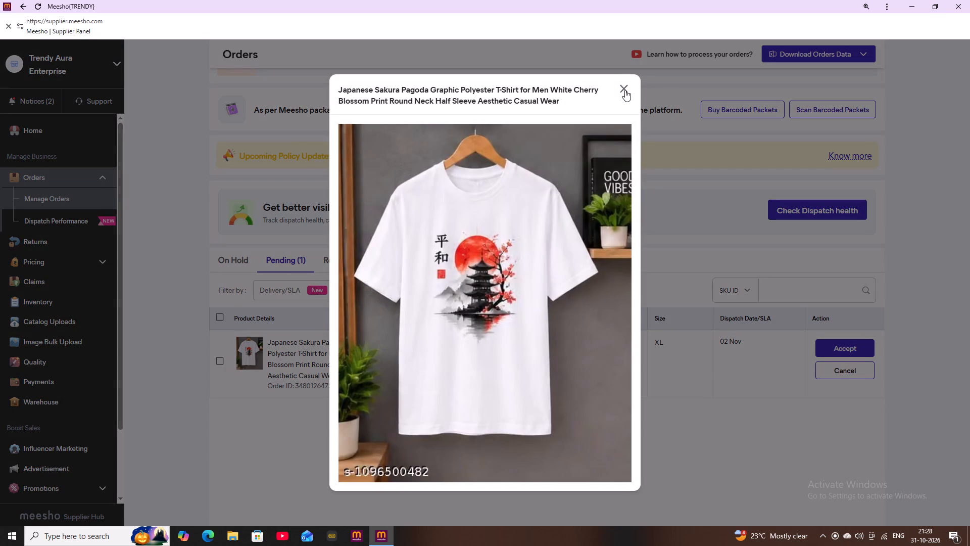
{"action": "left_click", "coordinate": [624, 92]}
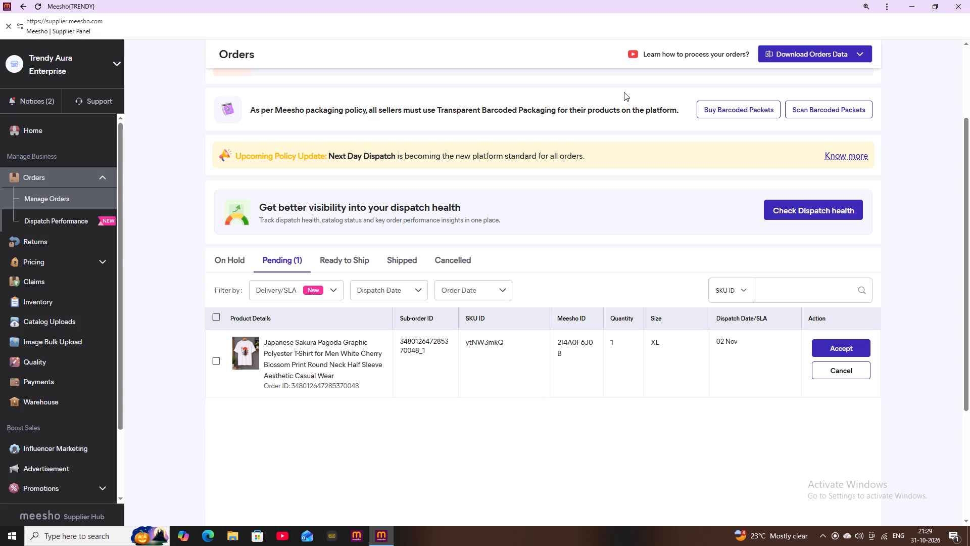
Accept the pending XL order for the Japanese Sakura Pagoda graphic T-shirt.
{"action": "left_click", "coordinate": [845, 349]}
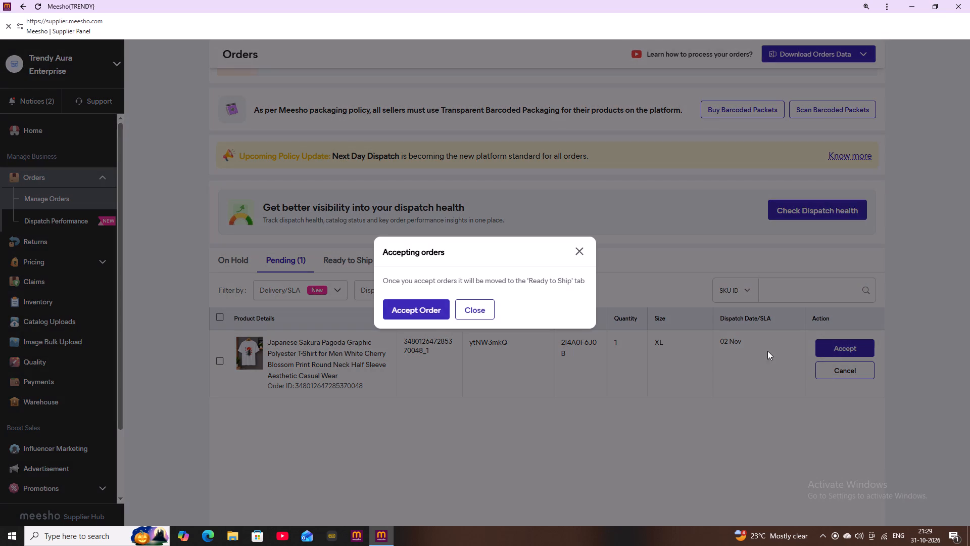
{"action": "left_click", "coordinate": [440, 318]}
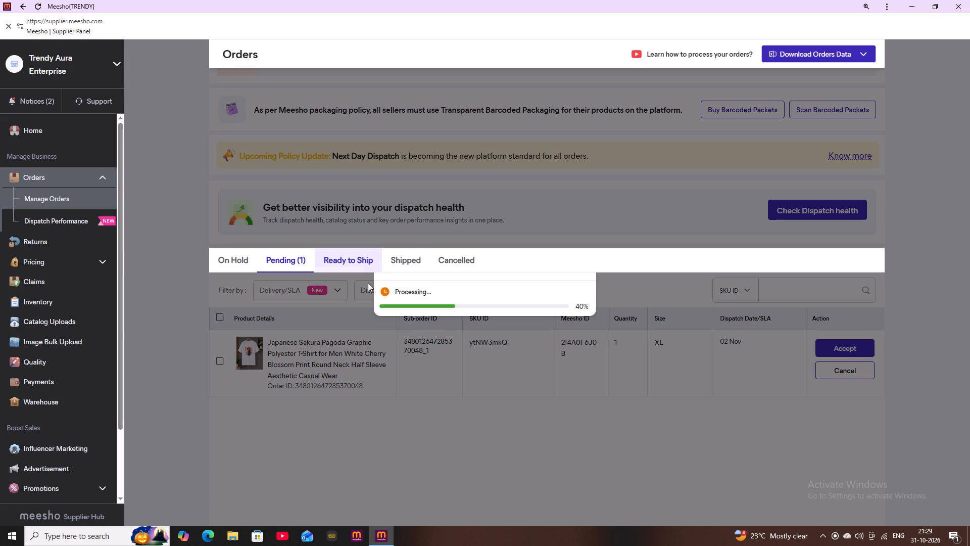
{"action": "double_click", "coordinate": [212, 252]}
{"action": "scroll", "coordinate": [308, 350], "scroll_direction": "down", "scroll_amount": 2}
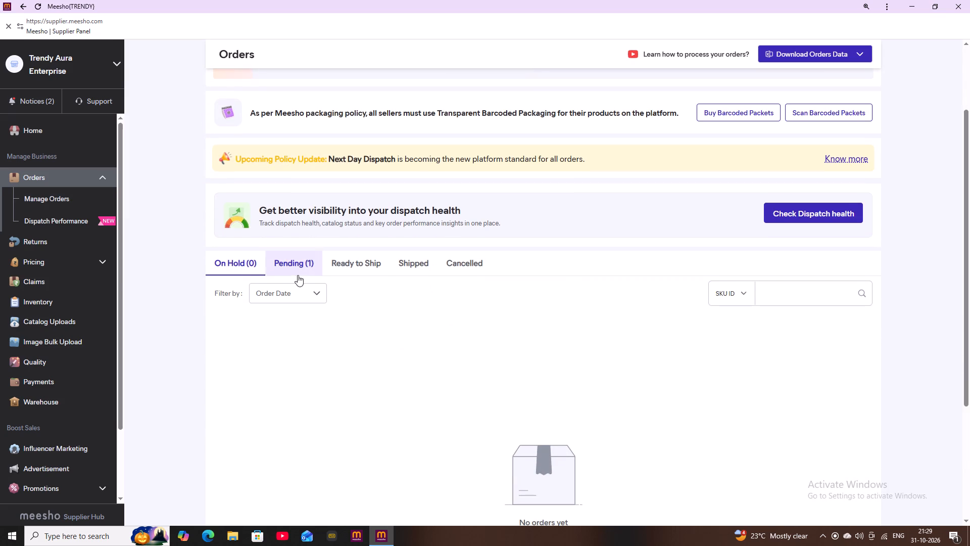
{"action": "left_click", "coordinate": [298, 275]}
{"action": "left_click", "coordinate": [430, 325]}
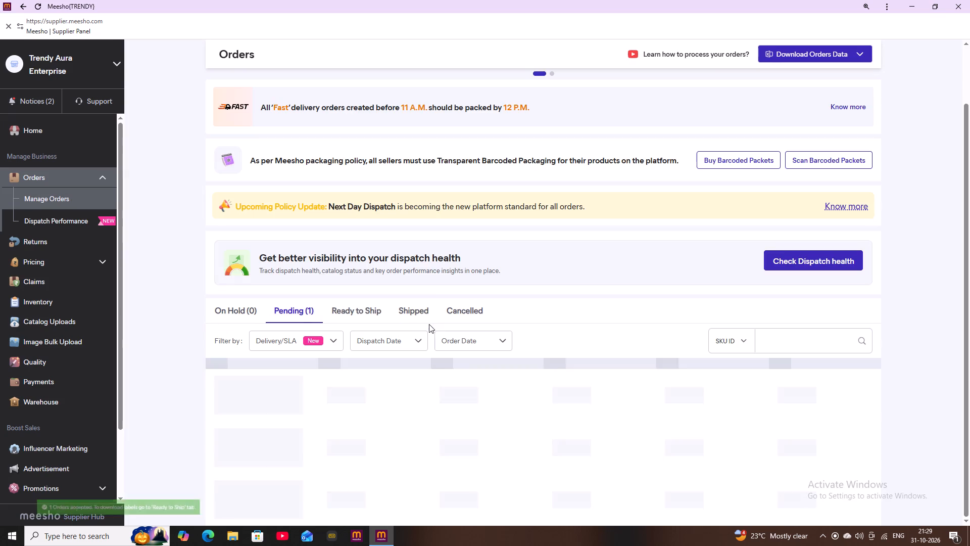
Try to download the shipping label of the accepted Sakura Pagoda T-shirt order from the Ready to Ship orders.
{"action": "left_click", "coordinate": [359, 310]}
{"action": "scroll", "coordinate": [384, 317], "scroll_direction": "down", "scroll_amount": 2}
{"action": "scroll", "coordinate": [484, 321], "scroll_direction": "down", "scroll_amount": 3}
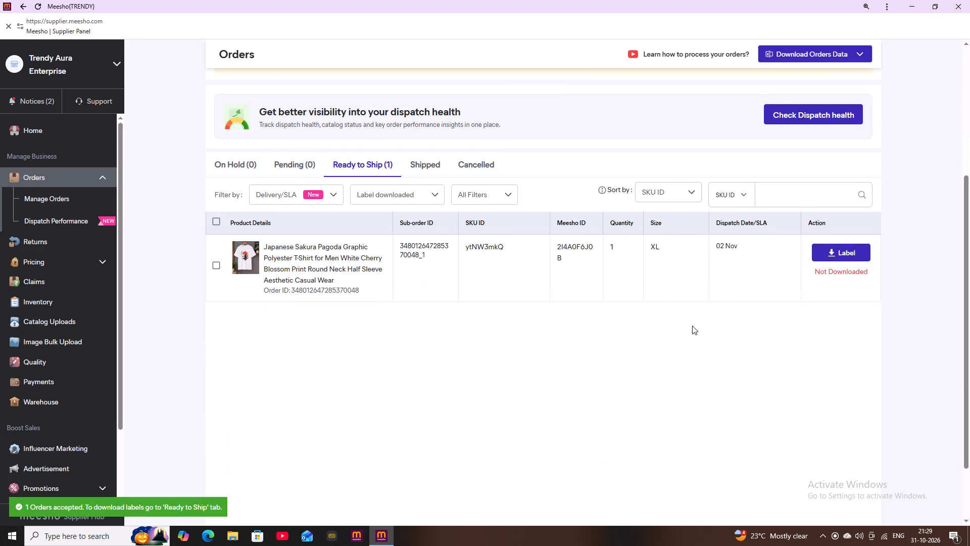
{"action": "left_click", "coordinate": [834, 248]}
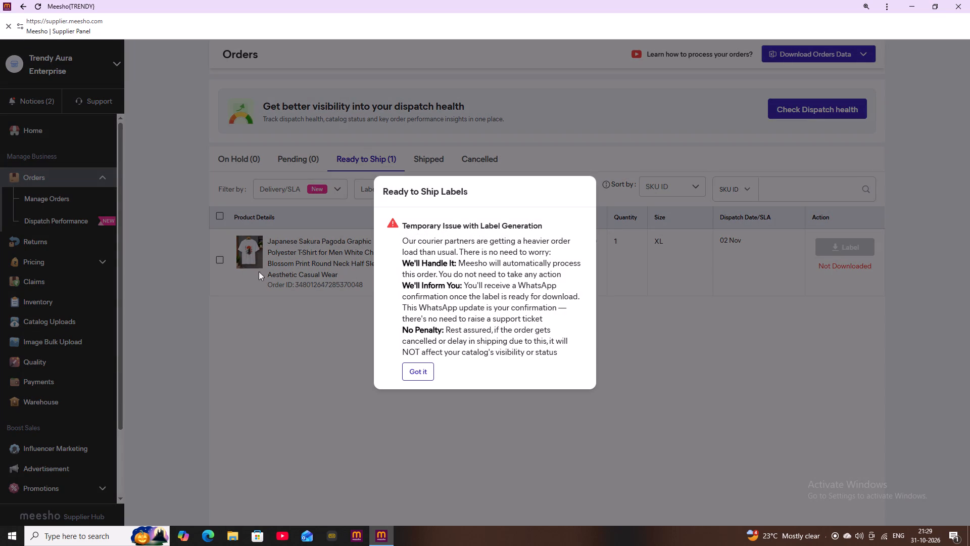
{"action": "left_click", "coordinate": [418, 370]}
Request the Sakura Pagoda T-shirt order's shipping label again, download it as a PDF and close the browser window it opens.
{"action": "scroll", "coordinate": [674, 383], "scroll_direction": "down", "scroll_amount": 1}
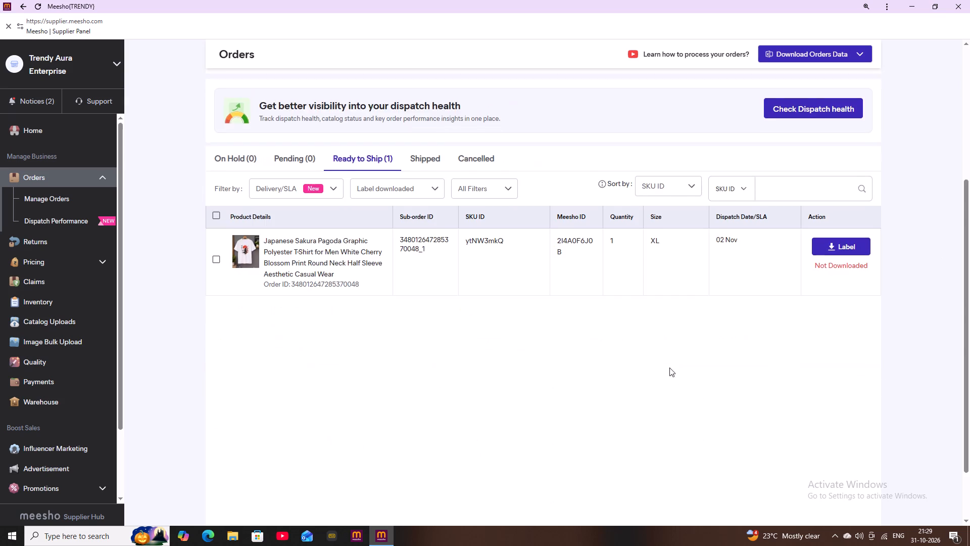
{"action": "scroll", "coordinate": [669, 368], "scroll_direction": "down", "scroll_amount": 2}
{"action": "left_click", "coordinate": [830, 173]}
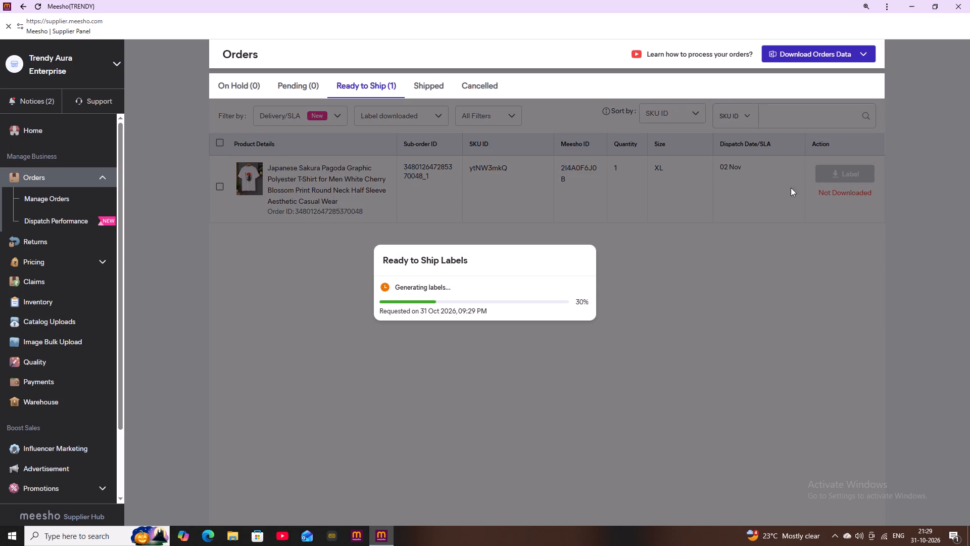
{"action": "left_click", "coordinate": [429, 74]}
{"action": "scroll", "coordinate": [460, 178], "scroll_direction": "down", "scroll_amount": 3}
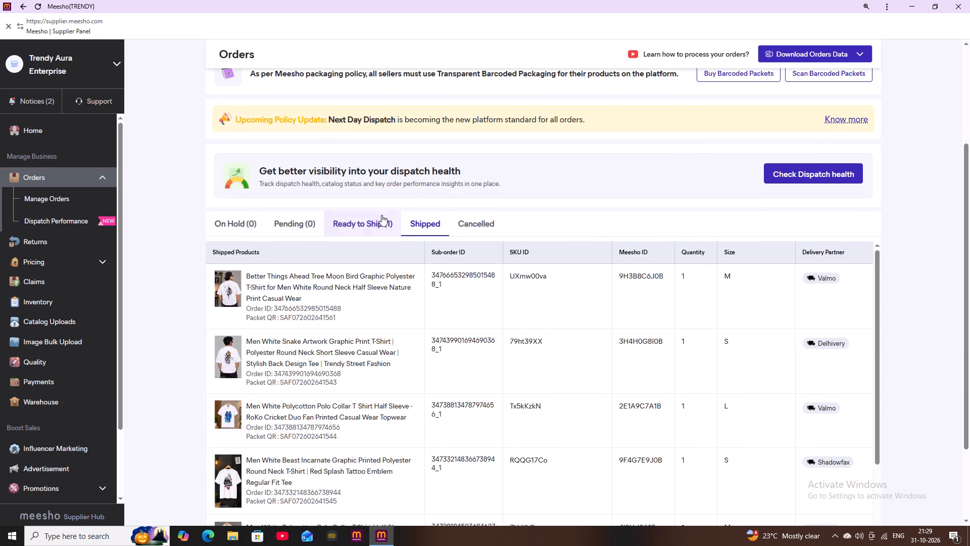
{"action": "left_click", "coordinate": [381, 215]}
{"action": "scroll", "coordinate": [437, 257], "scroll_direction": "down", "scroll_amount": 2}
{"action": "left_click", "coordinate": [332, 308]}
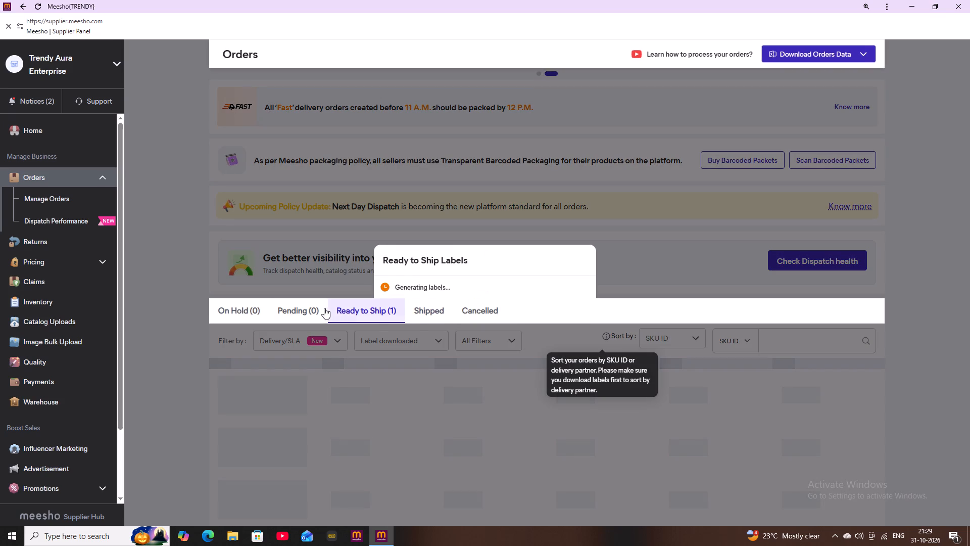
{"action": "left_click", "coordinate": [323, 308]}
{"action": "scroll", "coordinate": [362, 313], "scroll_direction": "down", "scroll_amount": 2}
{"action": "left_click", "coordinate": [386, 213]}
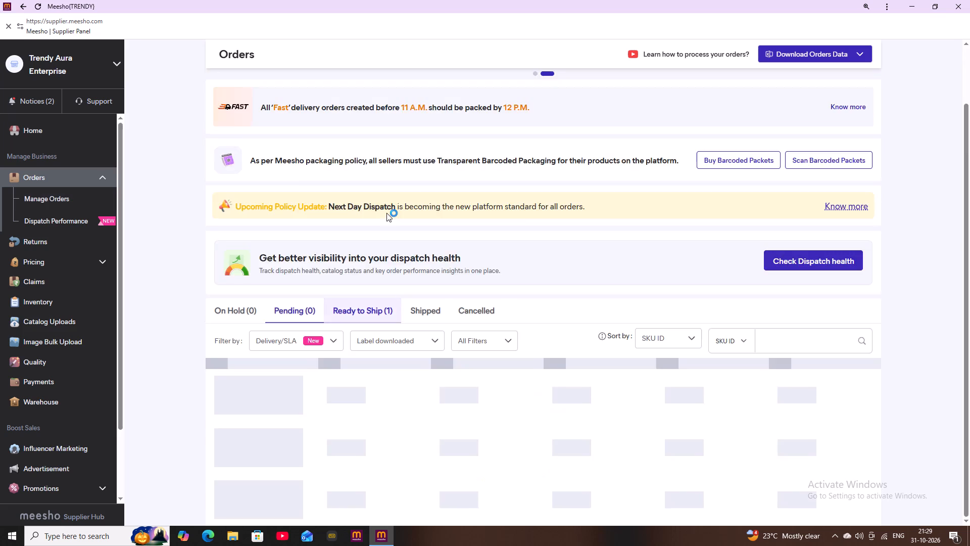
{"action": "scroll", "coordinate": [397, 267], "scroll_direction": "down", "scroll_amount": 1}
{"action": "left_click", "coordinate": [422, 331]}
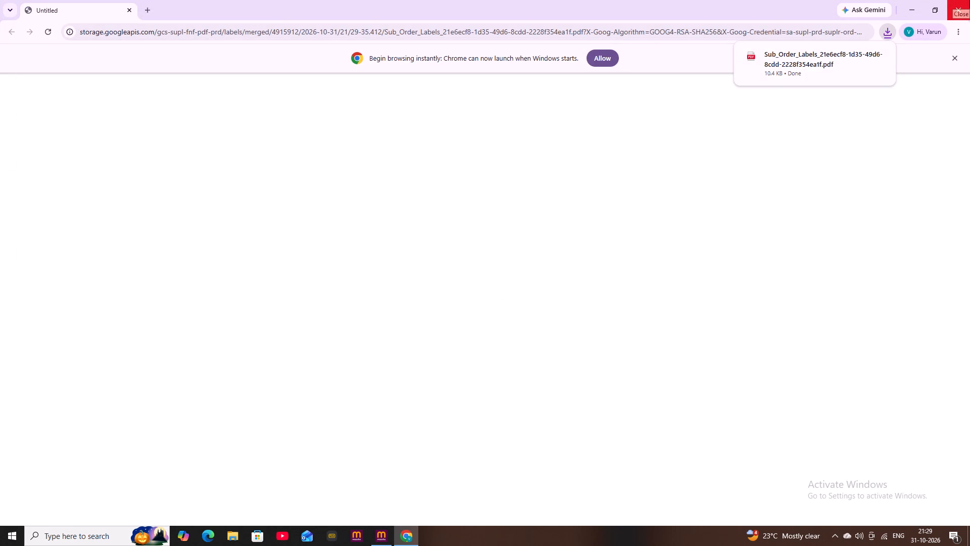
{"action": "left_click", "coordinate": [969, 0]}
Check the label download status of the Ready to Ship order, refreshing it by switching between the order status lists.
{"action": "scroll", "coordinate": [812, 293], "scroll_direction": "down", "scroll_amount": 3}
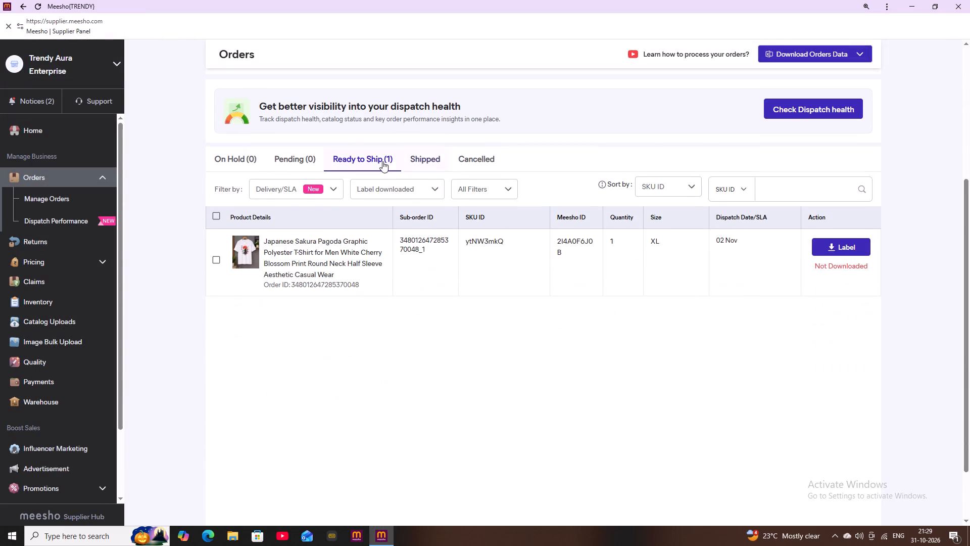
{"action": "left_click", "coordinate": [409, 161]}
{"action": "scroll", "coordinate": [361, 292], "scroll_direction": "down", "scroll_amount": 3}
{"action": "left_click", "coordinate": [354, 163]}
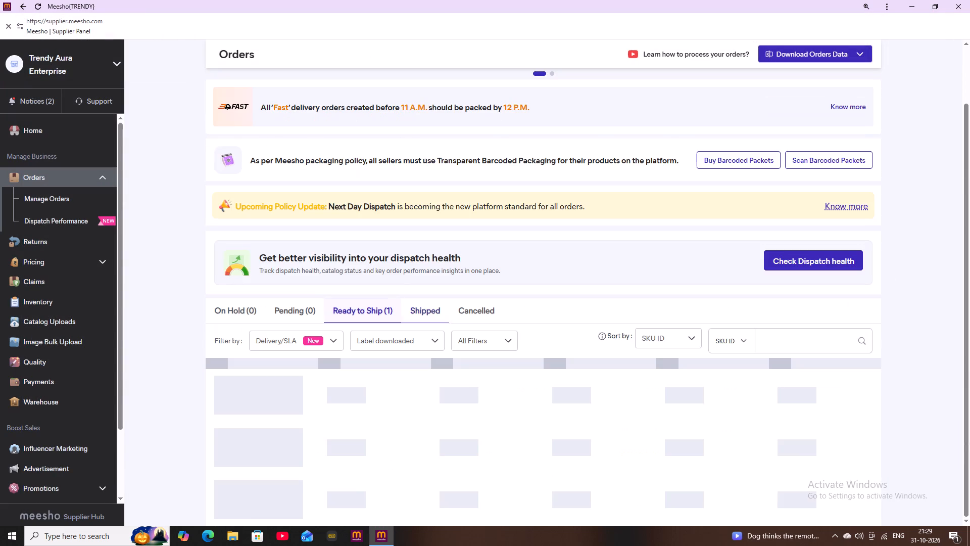
{"action": "scroll", "coordinate": [398, 212], "scroll_direction": "down", "scroll_amount": 3}
{"action": "scroll", "coordinate": [501, 204], "scroll_direction": "down", "scroll_amount": 2}
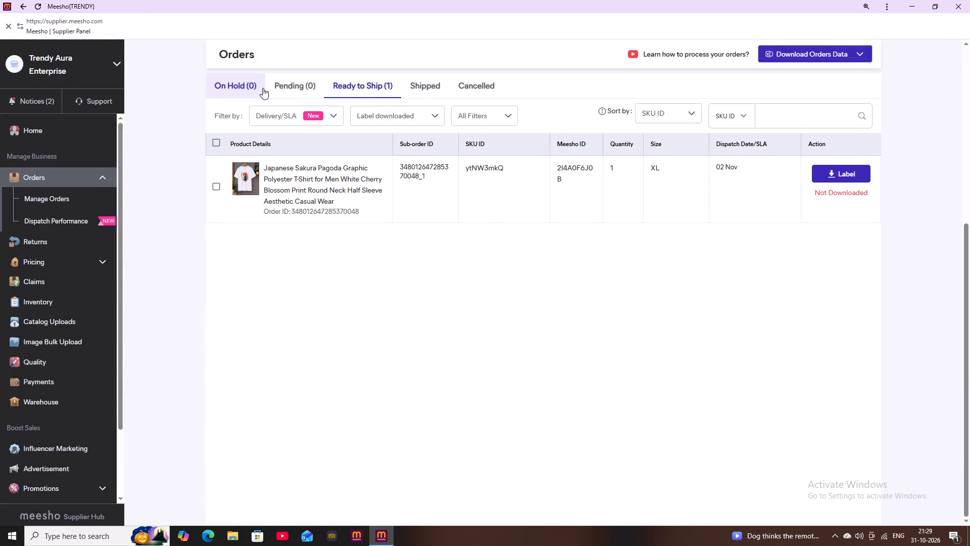
{"action": "left_click", "coordinate": [263, 88]}
{"action": "left_click", "coordinate": [301, 95]}
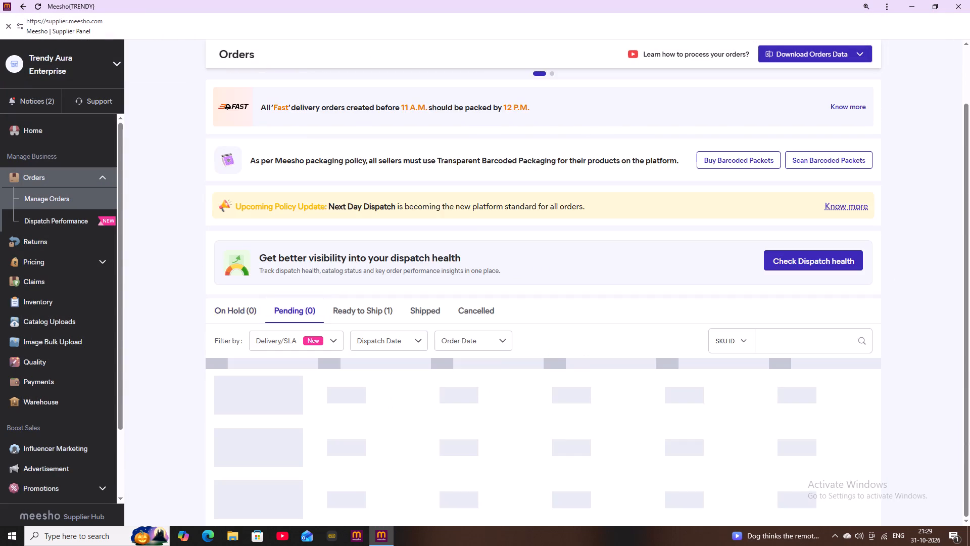
{"action": "scroll", "coordinate": [301, 166], "scroll_direction": "down", "scroll_amount": 3}
{"action": "left_click", "coordinate": [375, 80]}
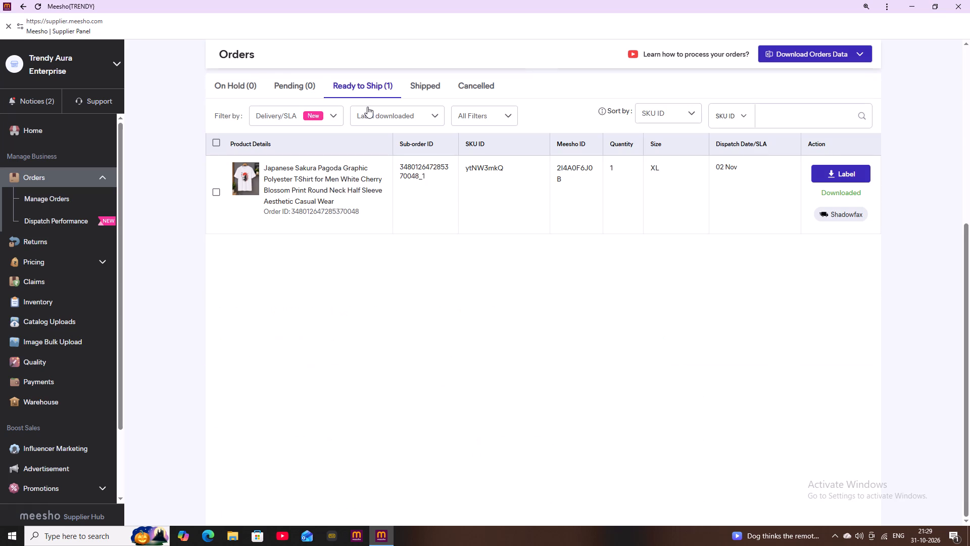
{"action": "scroll", "coordinate": [367, 108], "scroll_direction": "down", "scroll_amount": 1}
Return to the Trendy Aura Enterprise home page and close the Meesho (TRENDY) window.
{"action": "left_click", "coordinate": [86, 119]}
{"action": "left_click", "coordinate": [77, 136]}
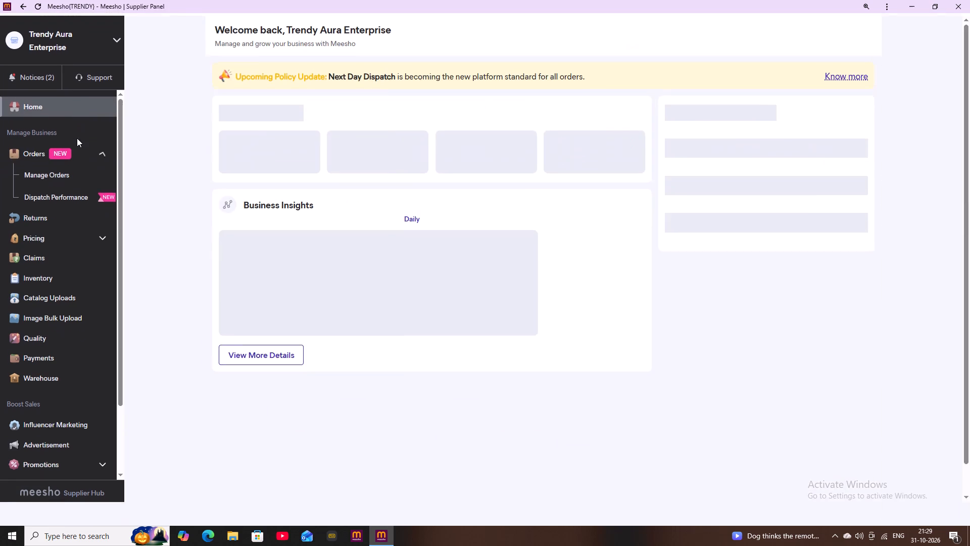
{"action": "left_click", "coordinate": [969, 0]}
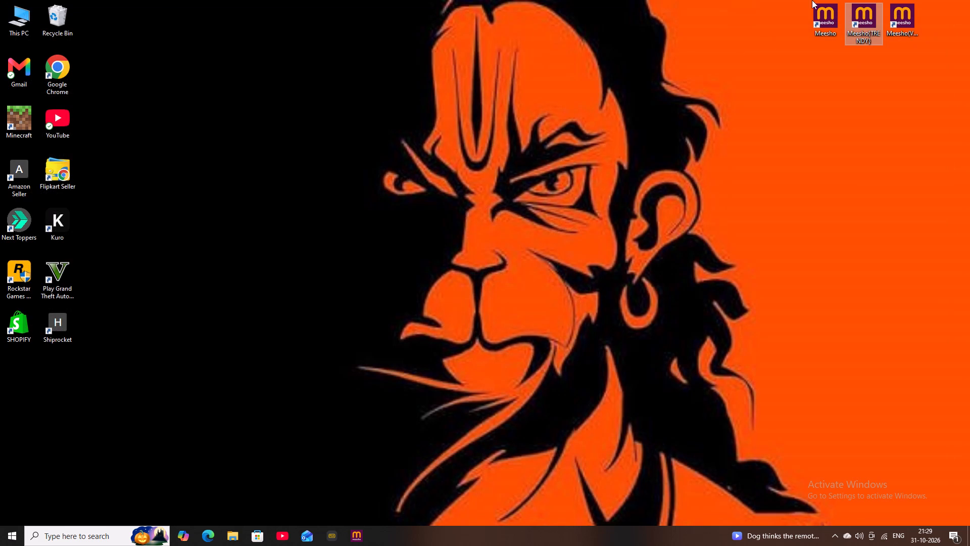
Open the Meesho supplier panel and switch from the Sharma Fashions Hub account to Trend Aura Enterprise using the saved login details.
{"action": "double_click", "coordinate": [820, 7]}
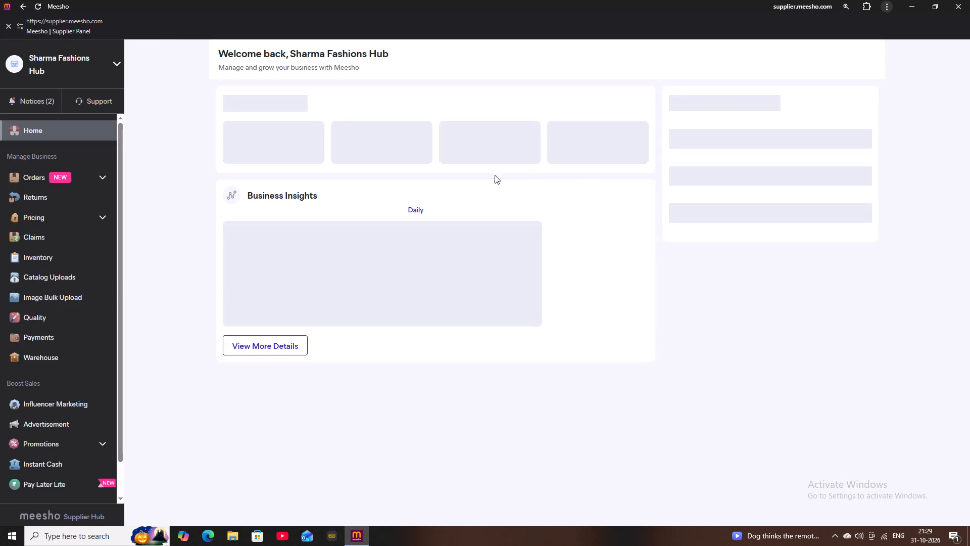
{"action": "left_click", "coordinate": [616, 188]}
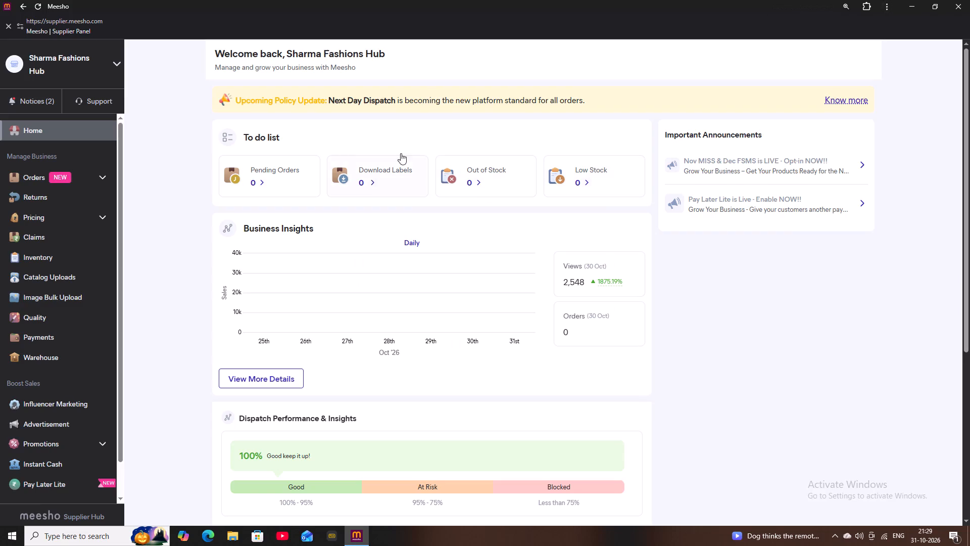
{"action": "left_click", "coordinate": [116, 64]}
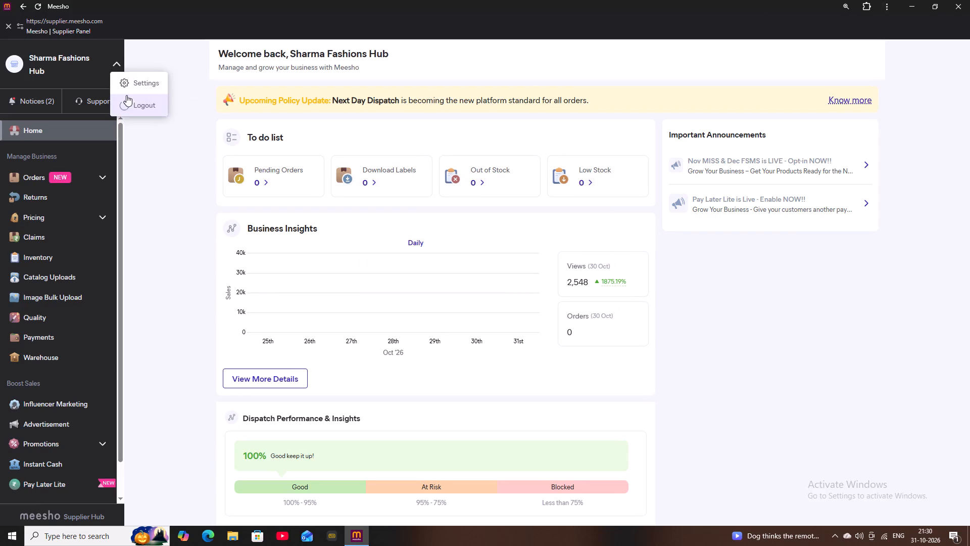
{"action": "left_click", "coordinate": [126, 104]}
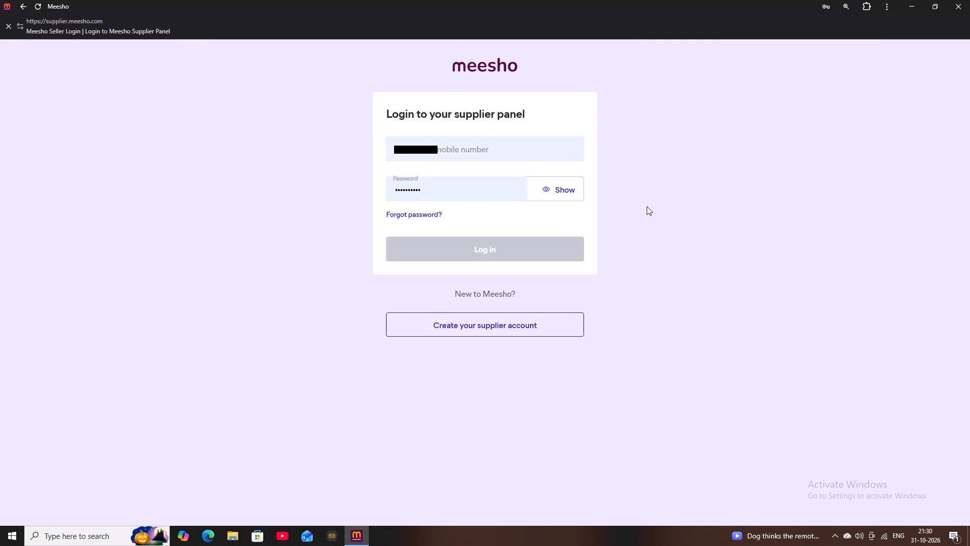
{"action": "left_click_drag", "start_coordinate": [586, 193], "coordinate": [545, 193]}
{"action": "left_click", "coordinate": [541, 192]}
{"action": "left_click", "coordinate": [551, 213]}
{"action": "left_click", "coordinate": [515, 265]}
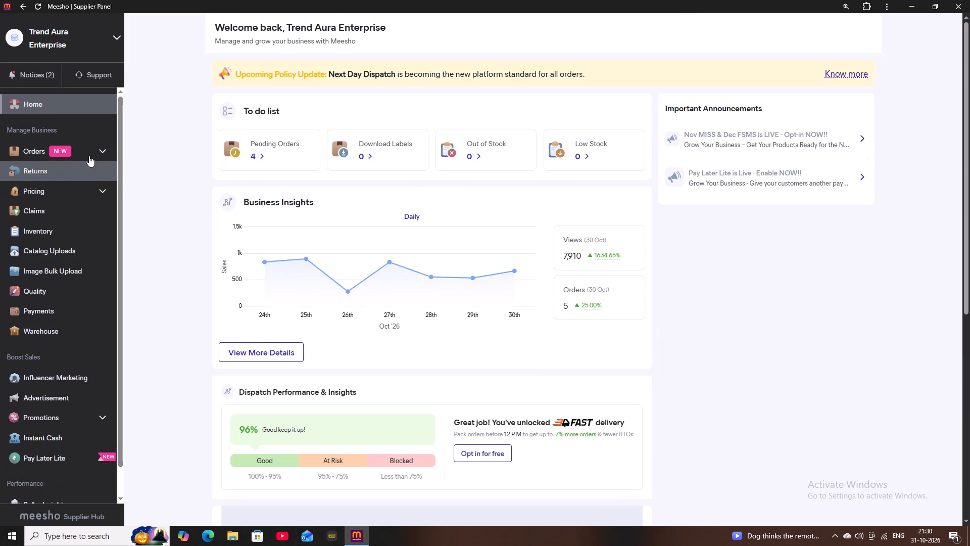
Look over the recently raised support tickets of Trend Aura Enterprise.
{"action": "left_click", "coordinate": [104, 68]}
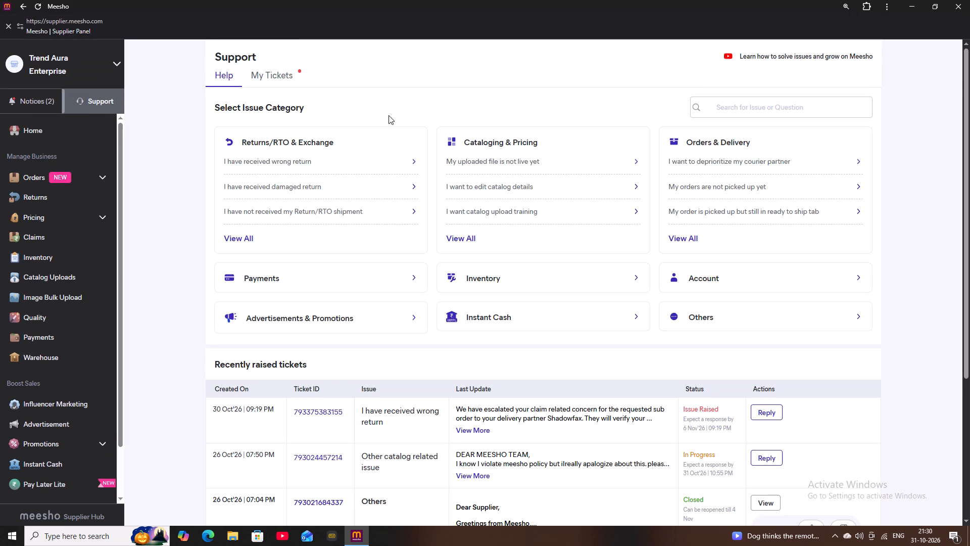
{"action": "scroll", "coordinate": [567, 306], "scroll_direction": "down", "scroll_amount": 2}
{"action": "scroll", "coordinate": [518, 350], "scroll_direction": "down", "scroll_amount": 1}
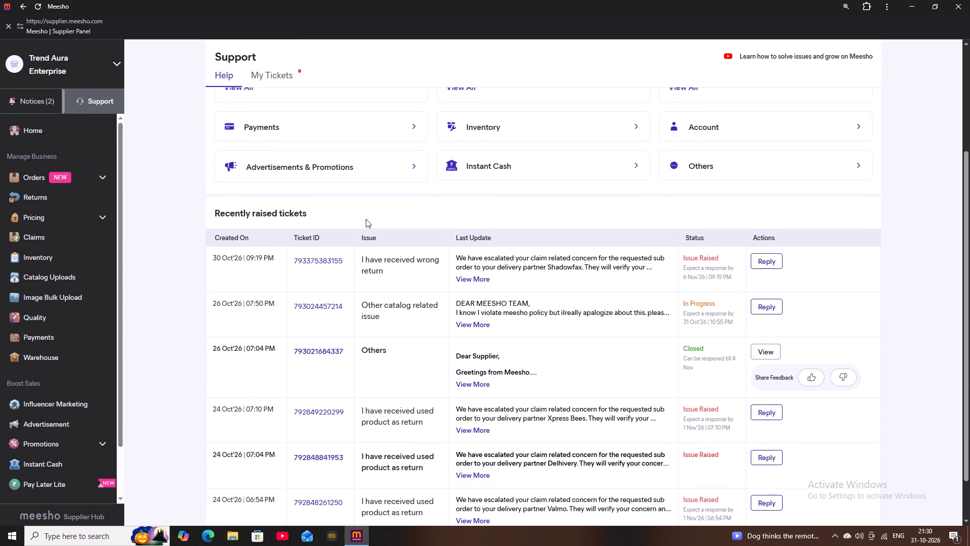
Review the Pending and On Hold orders of Trend Aura Enterprise.
{"action": "left_click", "coordinate": [36, 171]}
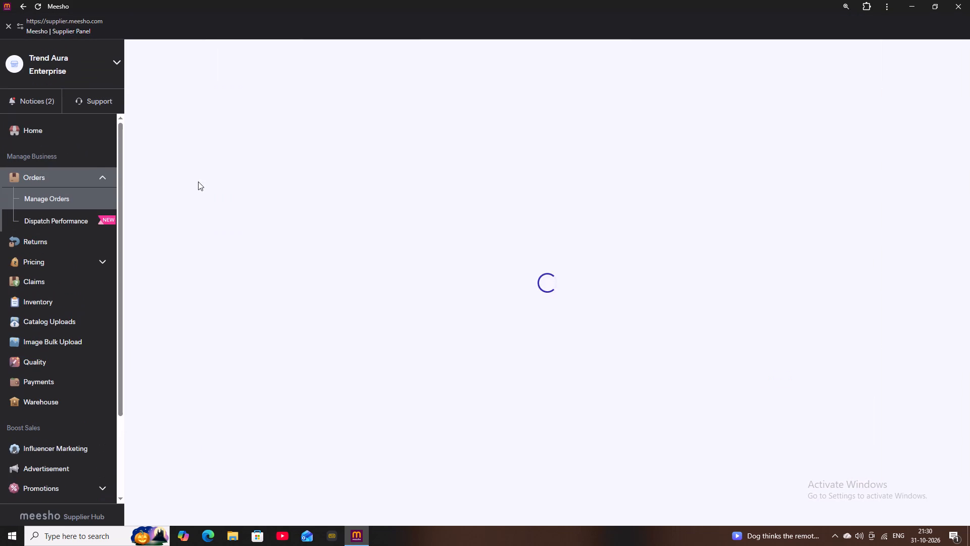
{"action": "scroll", "coordinate": [275, 185], "scroll_direction": "down", "scroll_amount": 2}
{"action": "scroll", "coordinate": [378, 185], "scroll_direction": "down", "scroll_amount": 6}
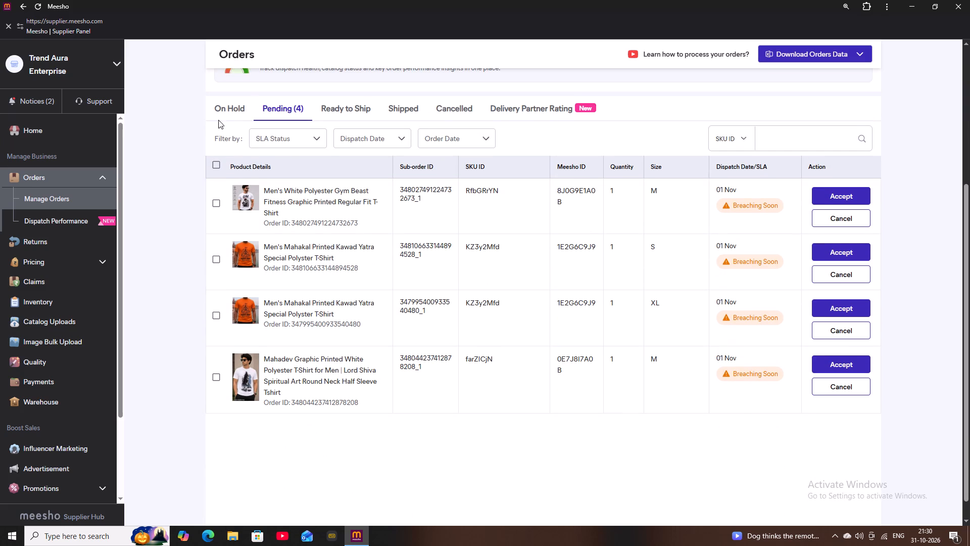
{"action": "left_click", "coordinate": [224, 112]}
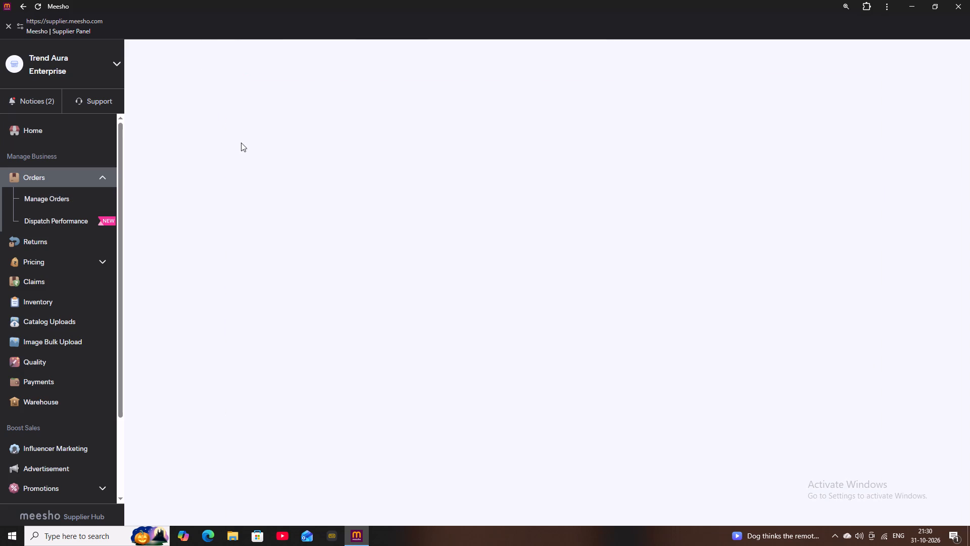
{"action": "scroll", "coordinate": [245, 148], "scroll_direction": "down", "scroll_amount": 6}
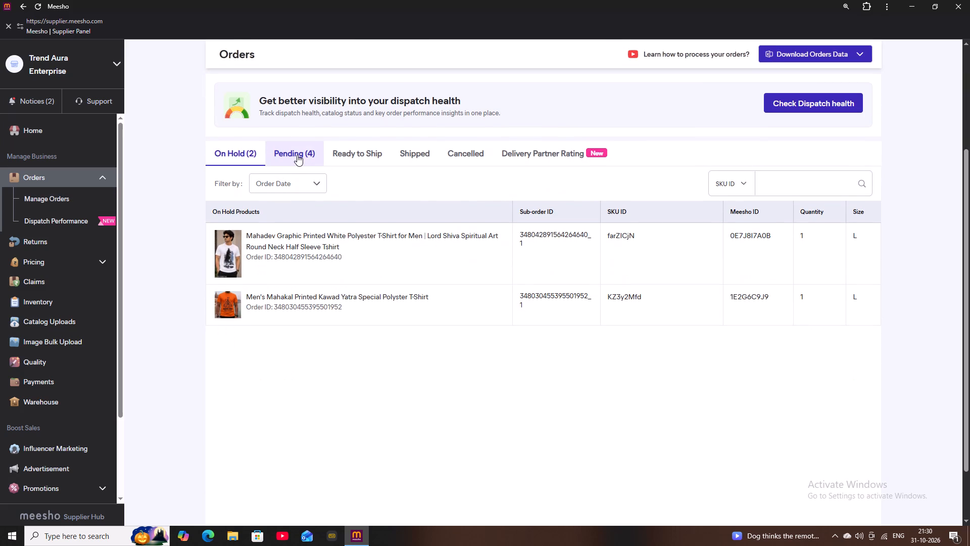
Accept all four pending T-shirt orders together, checking the On Hold list during processing, and close the acceptance notice.
{"action": "left_click", "coordinate": [297, 155]}
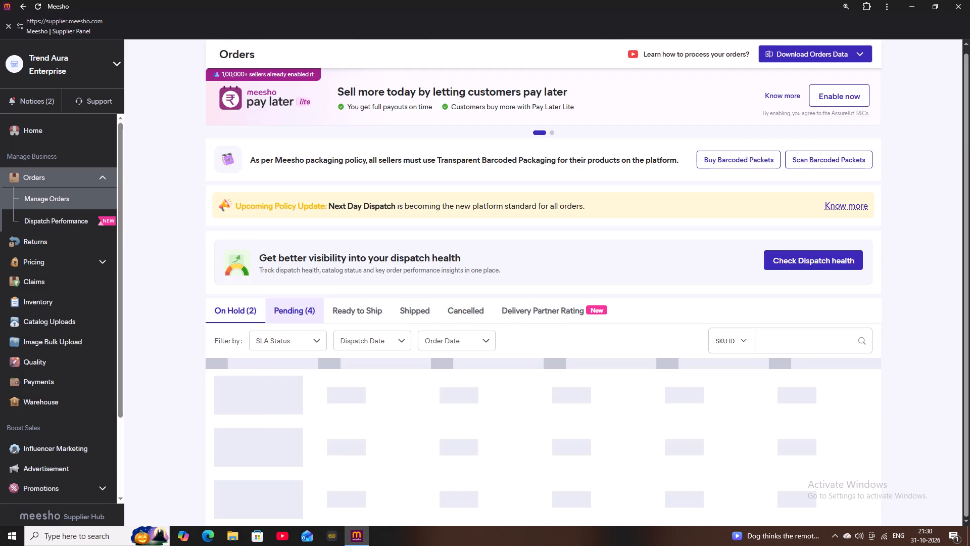
{"action": "scroll", "coordinate": [303, 160], "scroll_direction": "down", "scroll_amount": 4}
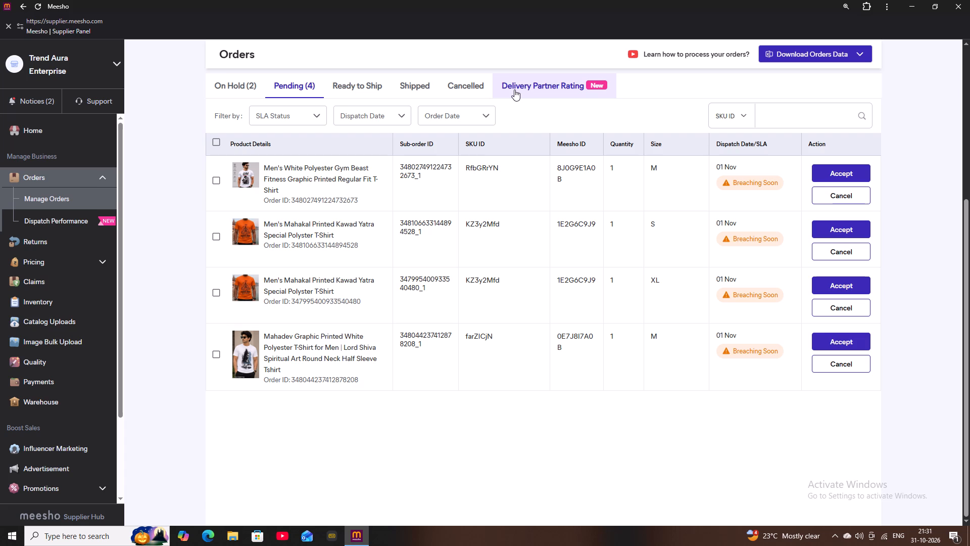
{"action": "left_click", "coordinate": [215, 143]}
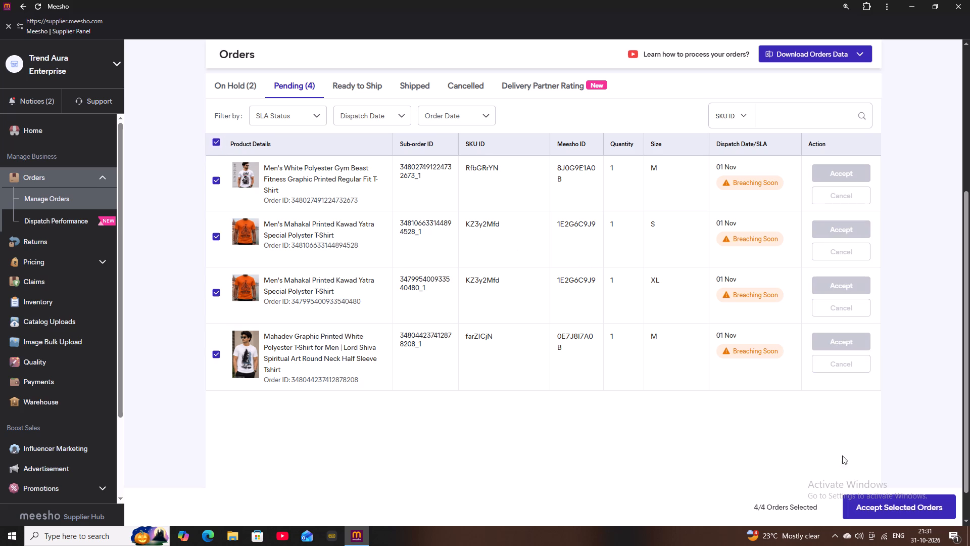
{"action": "left_click", "coordinate": [880, 500]}
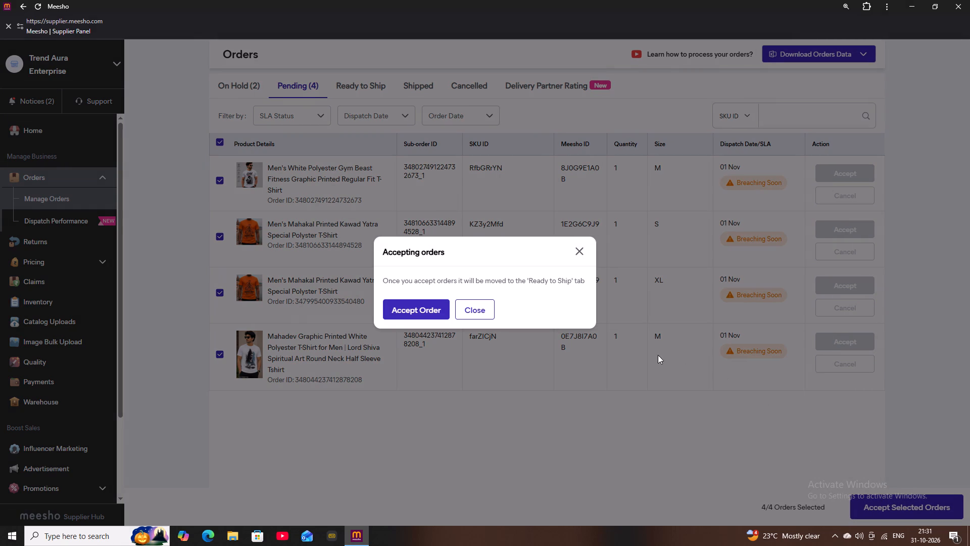
{"action": "left_click", "coordinate": [421, 314]}
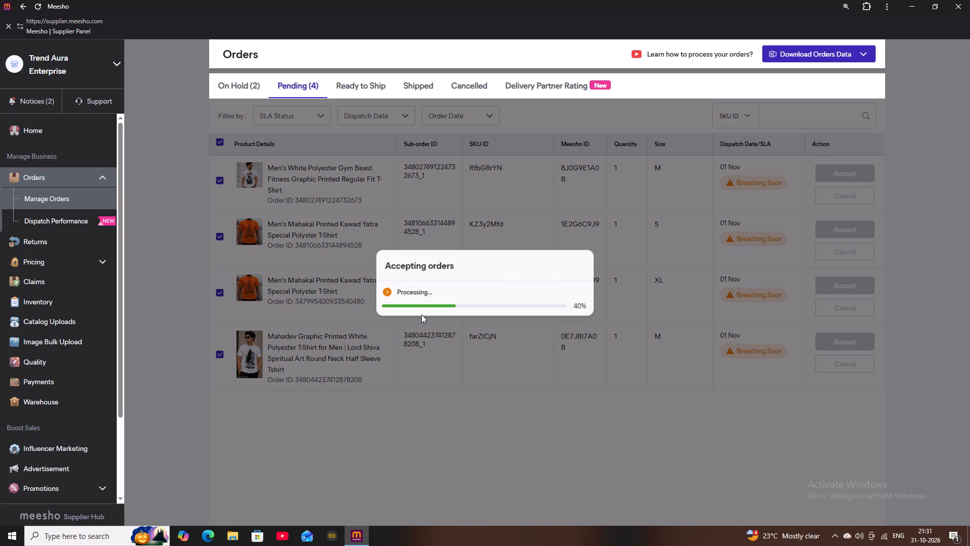
{"action": "left_click", "coordinate": [232, 79]}
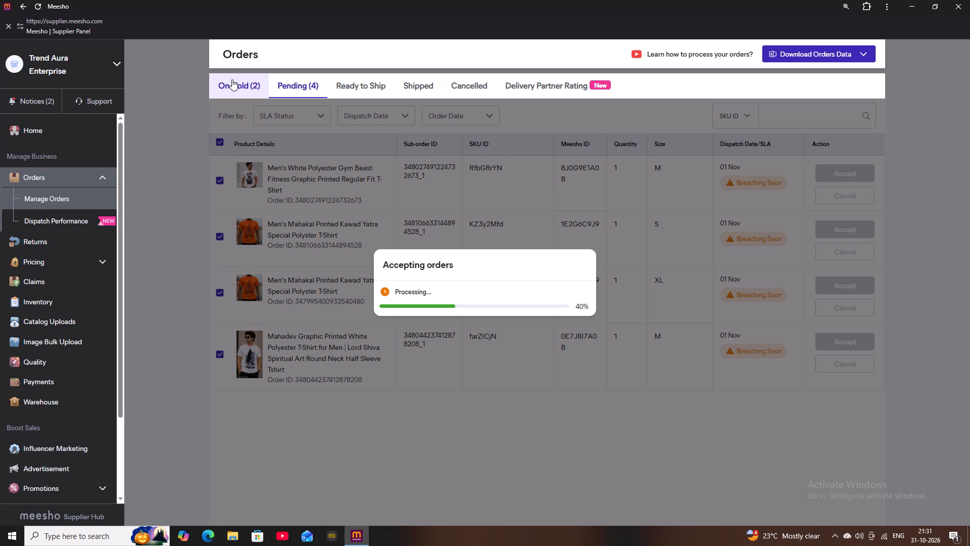
{"action": "scroll", "coordinate": [254, 203], "scroll_direction": "down", "scroll_amount": 1}
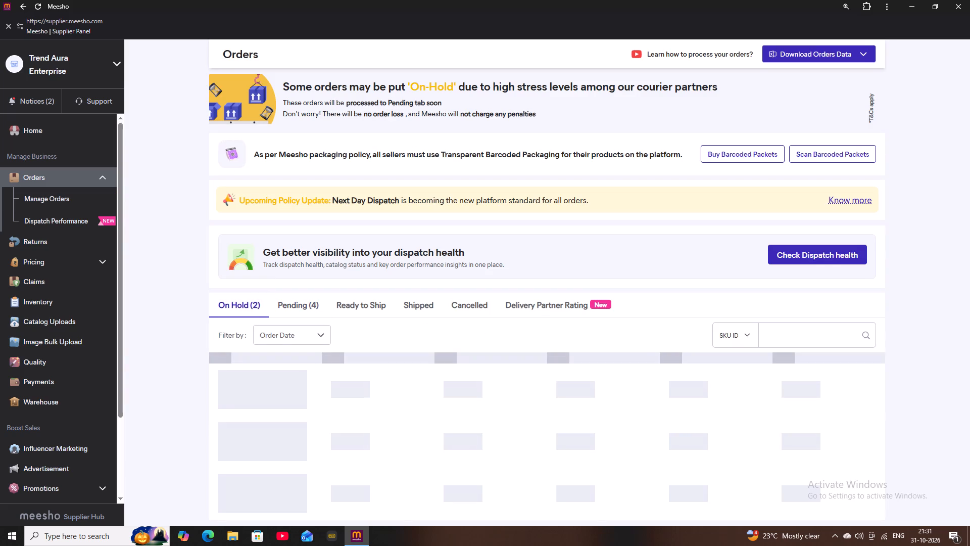
{"action": "scroll", "coordinate": [254, 202], "scroll_direction": "down", "scroll_amount": 1}
{"action": "scroll", "coordinate": [289, 234], "scroll_direction": "down", "scroll_amount": 2}
{"action": "left_click", "coordinate": [295, 215]}
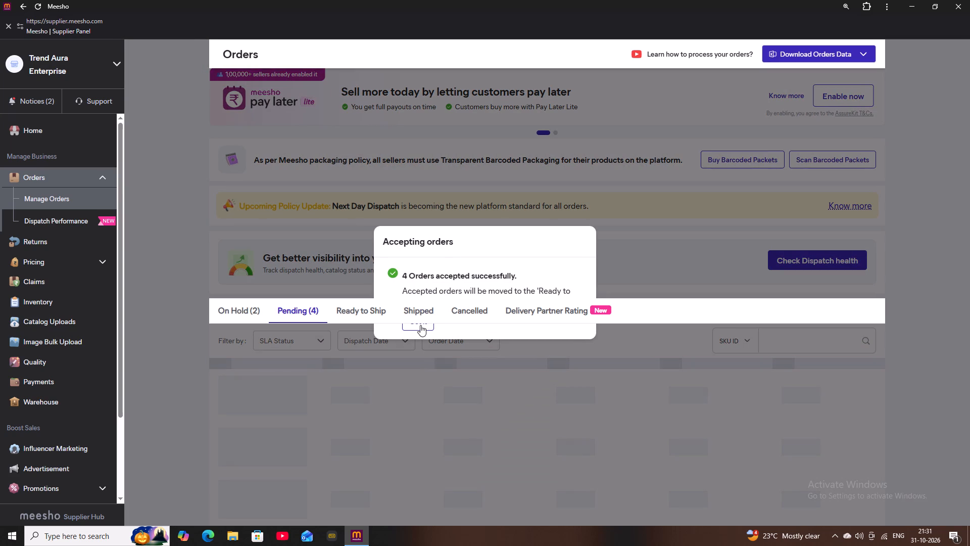
{"action": "left_click", "coordinate": [420, 325]}
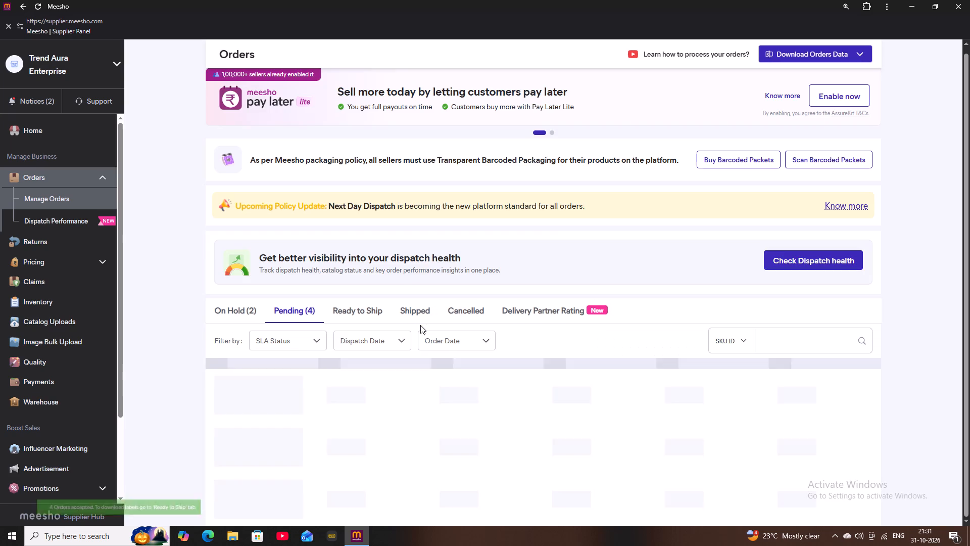
Download the shipping labels of all four Ready to Ship orders together without the manifest, and close the browser window it opens.
{"action": "scroll", "coordinate": [443, 337], "scroll_direction": "down", "scroll_amount": 4}
{"action": "left_click", "coordinate": [357, 116]}
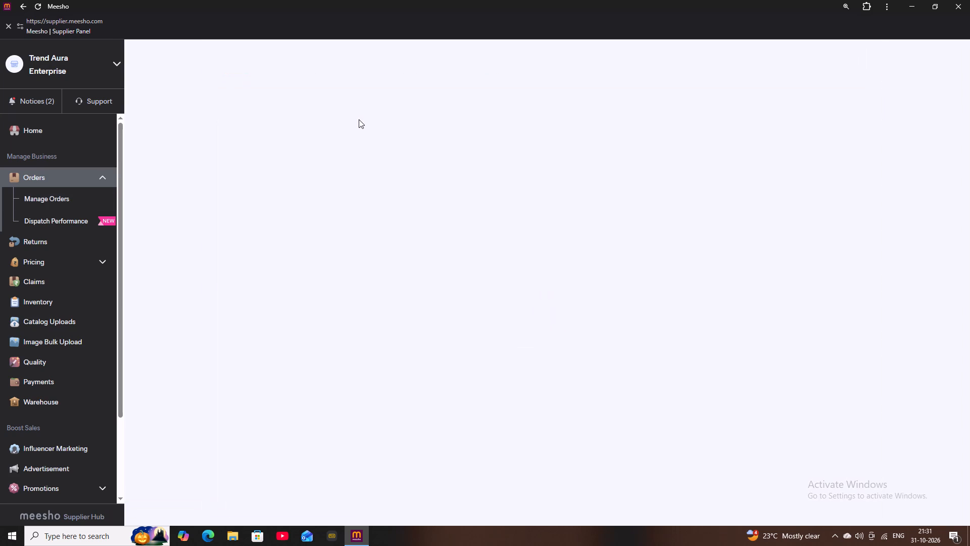
{"action": "scroll", "coordinate": [370, 155], "scroll_direction": "down", "scroll_amount": 5}
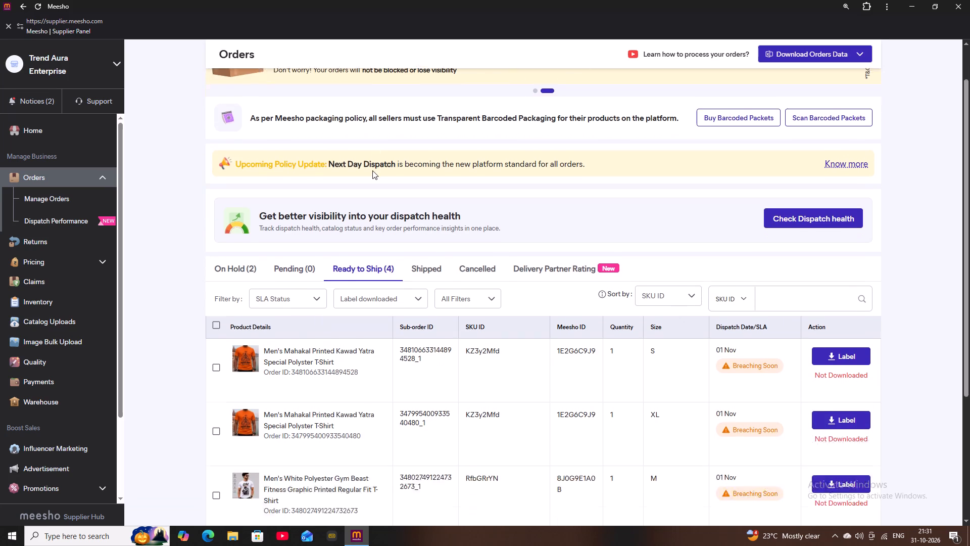
{"action": "scroll", "coordinate": [370, 173], "scroll_direction": "down", "scroll_amount": 1}
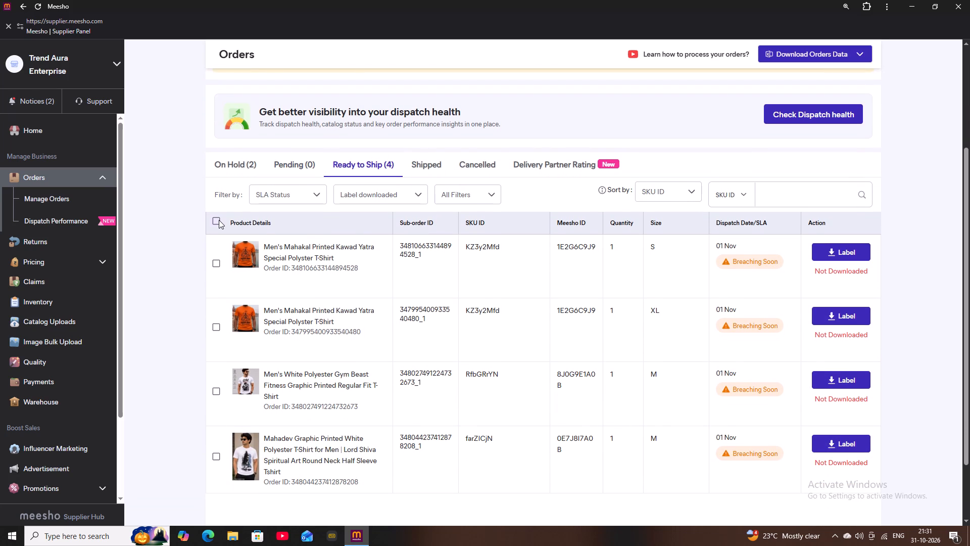
{"action": "left_click", "coordinate": [219, 220]}
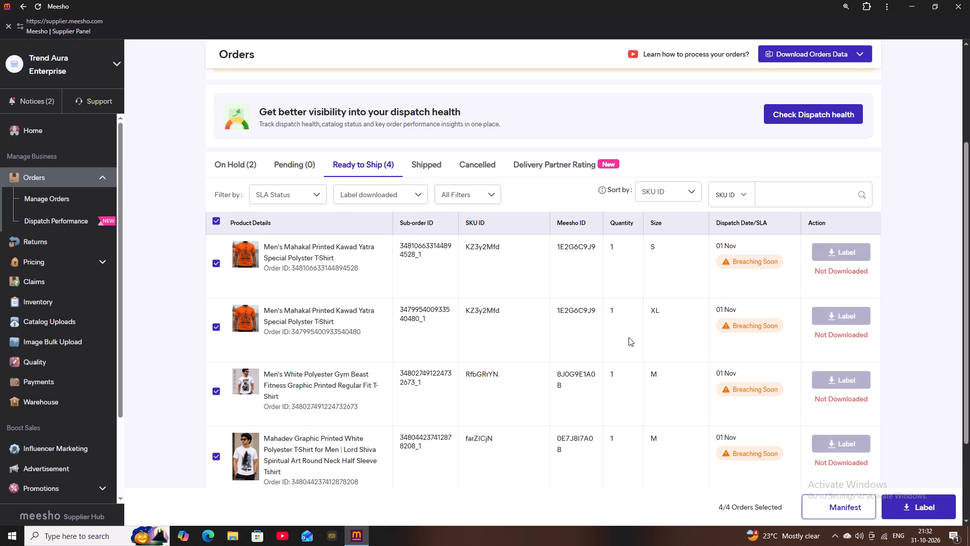
{"action": "left_click", "coordinate": [916, 498]}
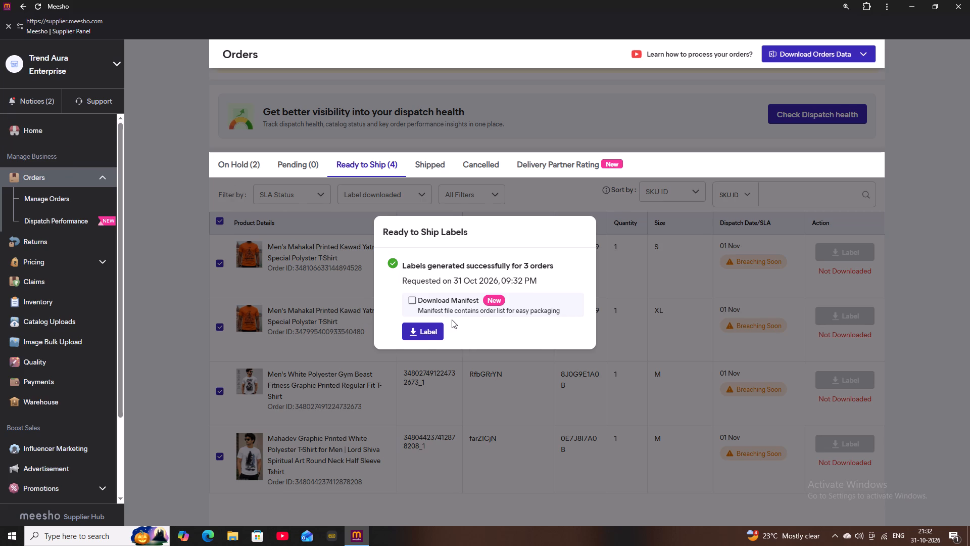
{"action": "left_click", "coordinate": [431, 335]}
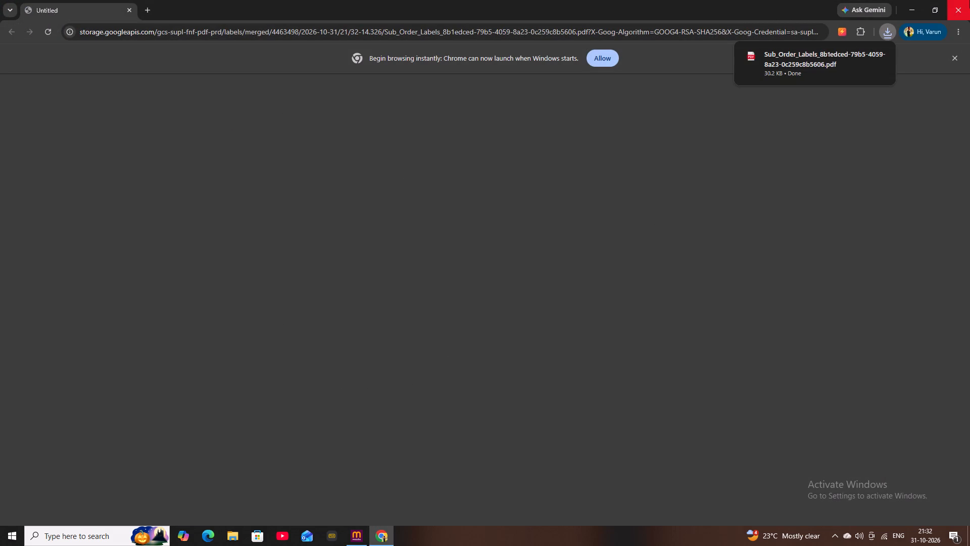
{"action": "left_click", "coordinate": [969, 0]}
Close and reopen the Meesho panel to check the label download status of each Ready to Ship order.
{"action": "scroll", "coordinate": [779, 251], "scroll_direction": "down", "scroll_amount": 1}
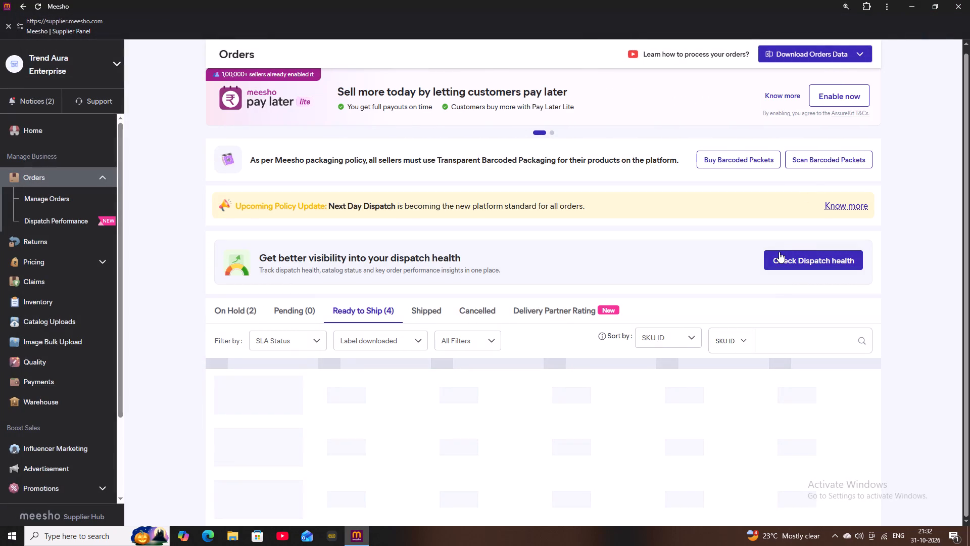
{"action": "scroll", "coordinate": [779, 252], "scroll_direction": "down", "scroll_amount": 3}
{"action": "scroll", "coordinate": [474, 350], "scroll_direction": "down", "scroll_amount": 1}
{"action": "left_click", "coordinate": [969, 0]}
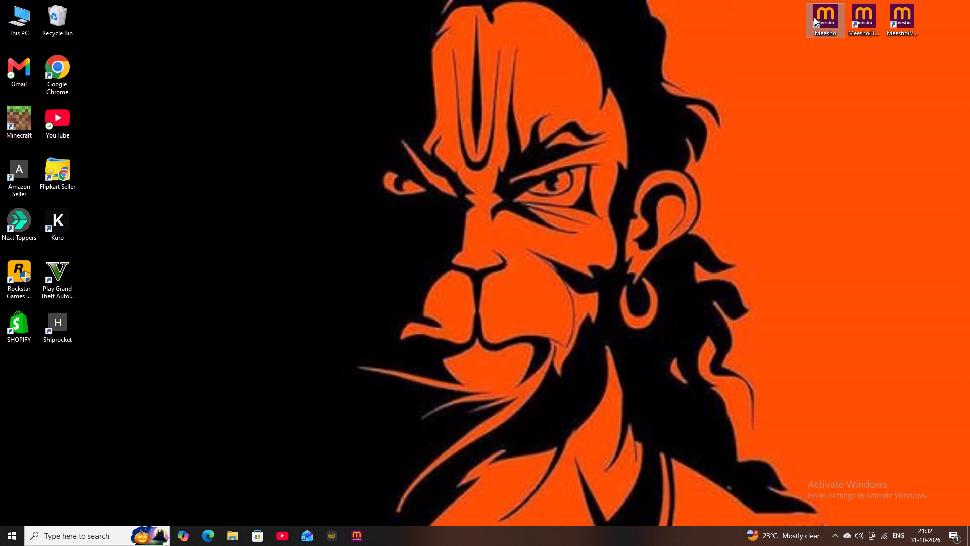
{"action": "double_click", "coordinate": [832, 14]}
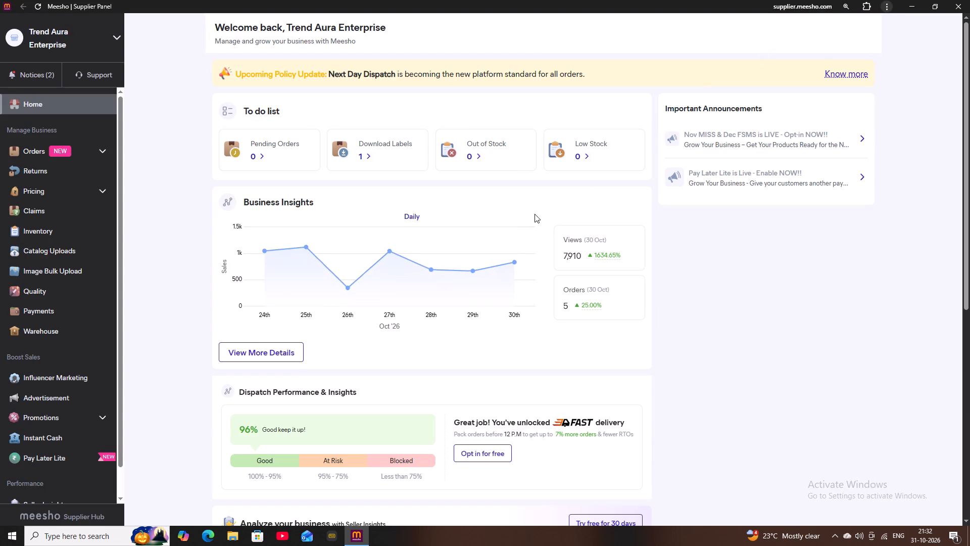
{"action": "left_click", "coordinate": [351, 146]}
{"action": "scroll", "coordinate": [371, 246], "scroll_direction": "down", "scroll_amount": 3}
{"action": "scroll", "coordinate": [419, 277], "scroll_direction": "down", "scroll_amount": 2}
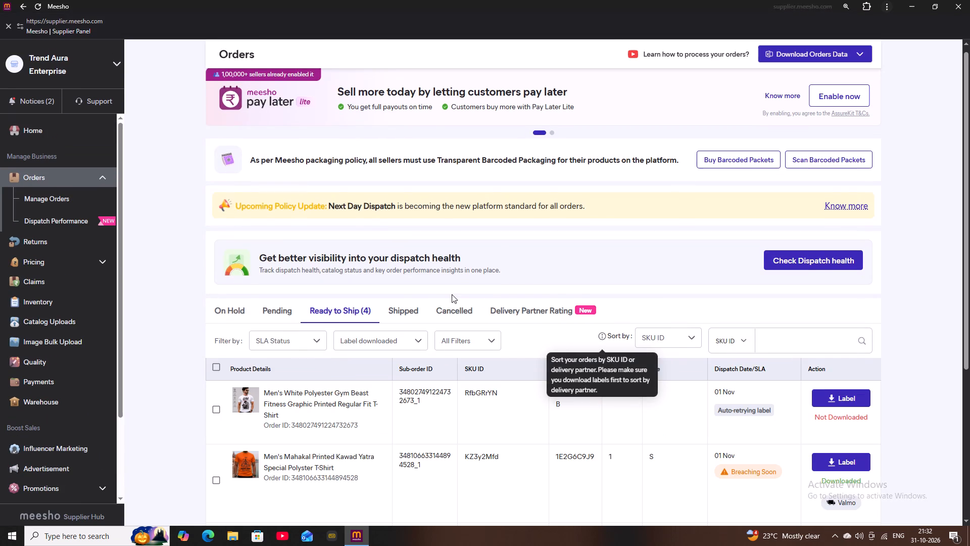
{"action": "scroll", "coordinate": [452, 294], "scroll_direction": "down", "scroll_amount": 3}
{"action": "scroll", "coordinate": [543, 296], "scroll_direction": "down", "scroll_amount": 1}
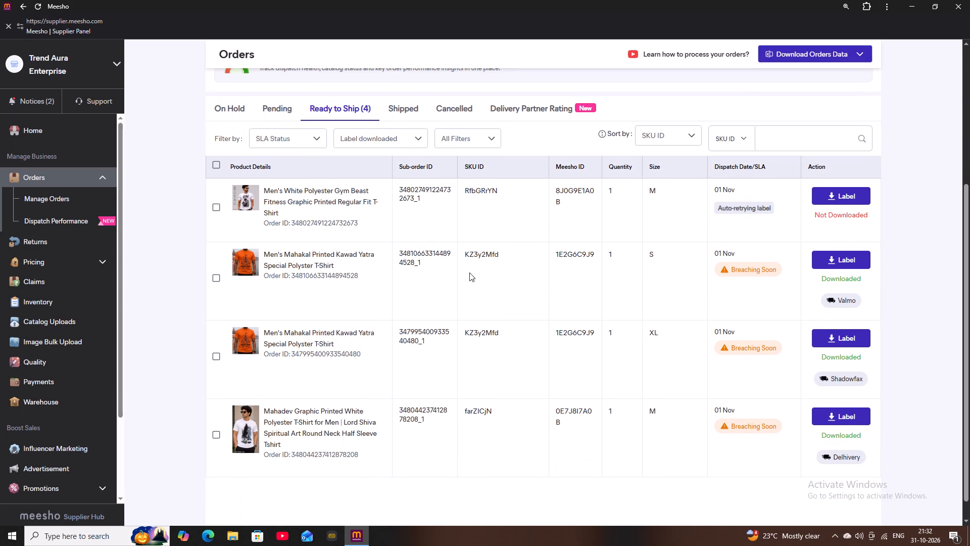
Return to the Trend Aura Enterprise home page and look over its to-do list and business insights.
{"action": "left_click", "coordinate": [58, 125]}
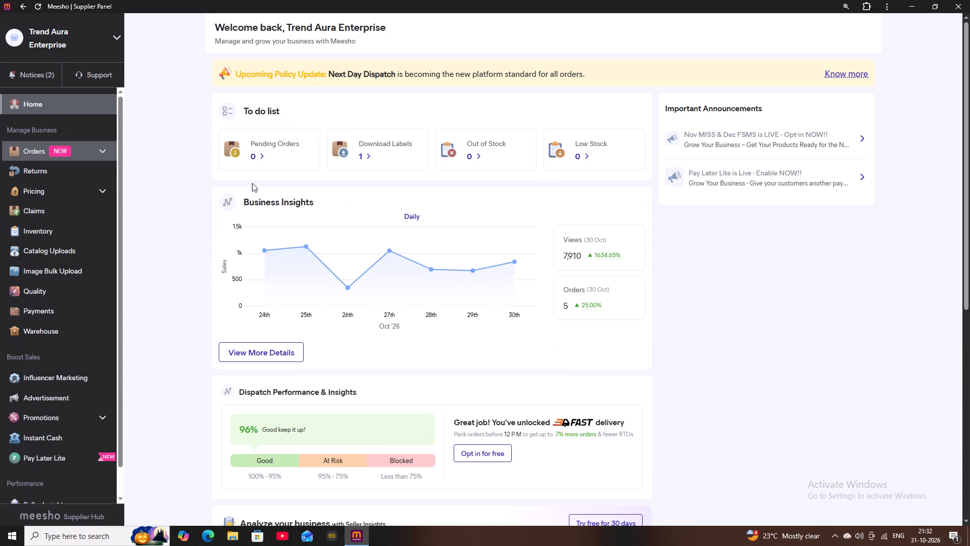
{"action": "scroll", "coordinate": [253, 185], "scroll_direction": "down", "scroll_amount": 3}
{"action": "scroll", "coordinate": [297, 327], "scroll_direction": "down", "scroll_amount": 3}
{"action": "scroll", "coordinate": [253, 361], "scroll_direction": "down", "scroll_amount": 3}
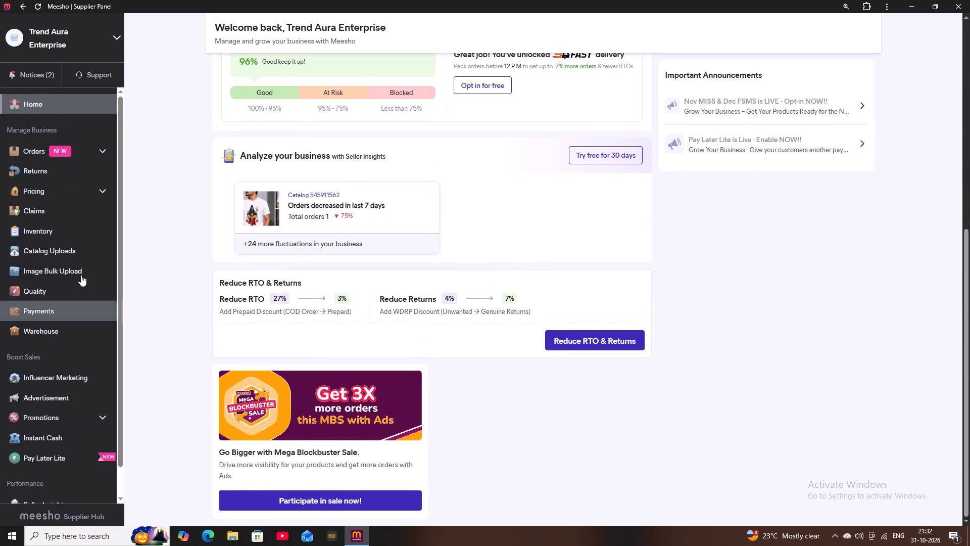
Open the Quality page, and examine the Business Dashboard's overview and product performance list for the last 7 days.
{"action": "left_click", "coordinate": [60, 297]}
{"action": "scroll", "coordinate": [90, 420], "scroll_direction": "down", "scroll_amount": 1}
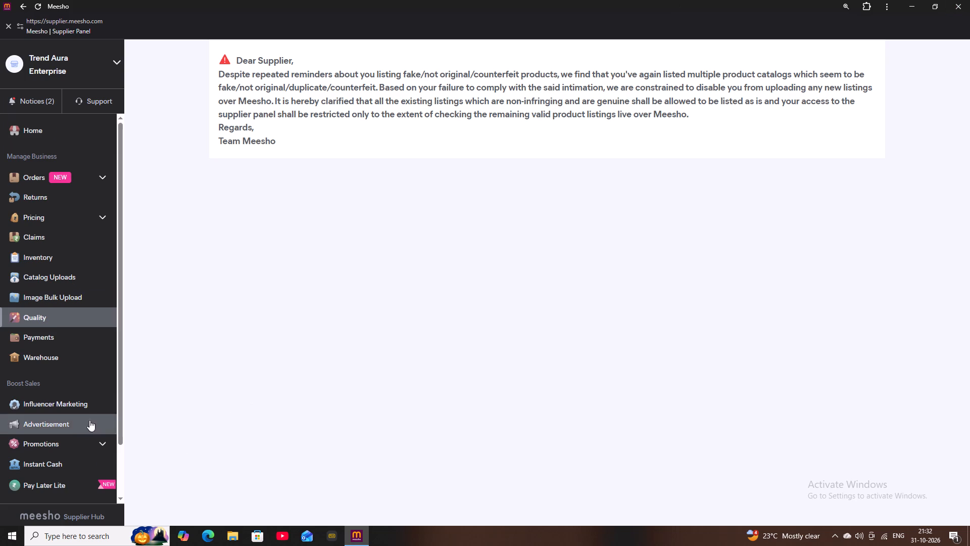
{"action": "scroll", "coordinate": [89, 420], "scroll_direction": "down", "scroll_amount": 3}
{"action": "left_click", "coordinate": [61, 492]}
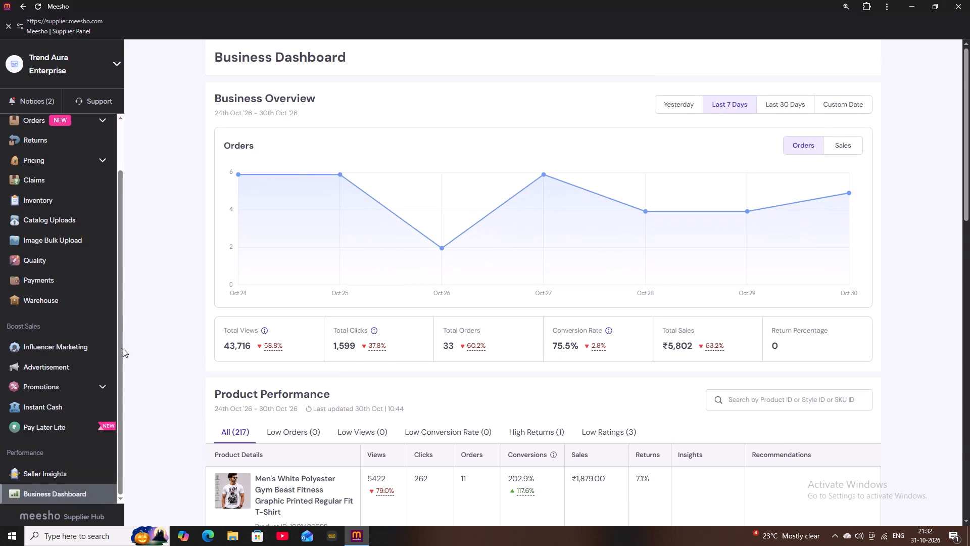
{"action": "scroll", "coordinate": [418, 430], "scroll_direction": "down", "scroll_amount": 2}
{"action": "scroll", "coordinate": [441, 354], "scroll_direction": "down", "scroll_amount": 3}
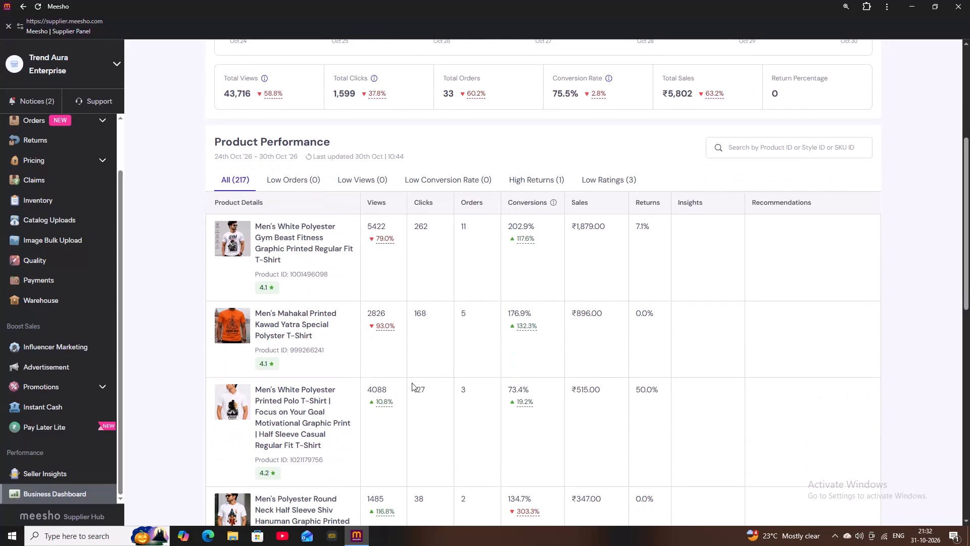
{"action": "scroll", "coordinate": [356, 393], "scroll_direction": "down", "scroll_amount": 9}
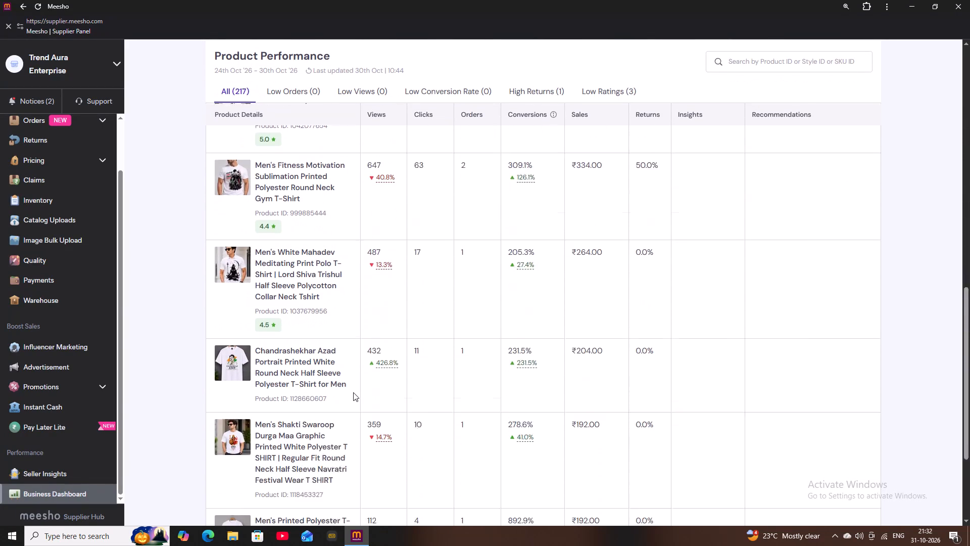
{"action": "scroll", "coordinate": [353, 392], "scroll_direction": "down", "scroll_amount": 6}
{"action": "scroll", "coordinate": [353, 392], "scroll_direction": "up", "scroll_amount": 5}
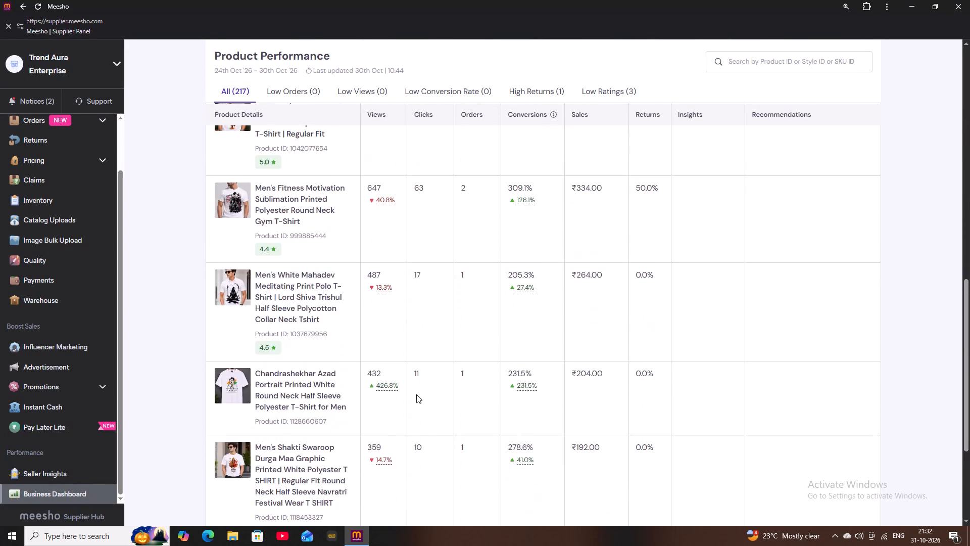
{"action": "scroll", "coordinate": [416, 394], "scroll_direction": "up", "scroll_amount": 10}
{"action": "scroll", "coordinate": [477, 327], "scroll_direction": "up", "scroll_amount": 4}
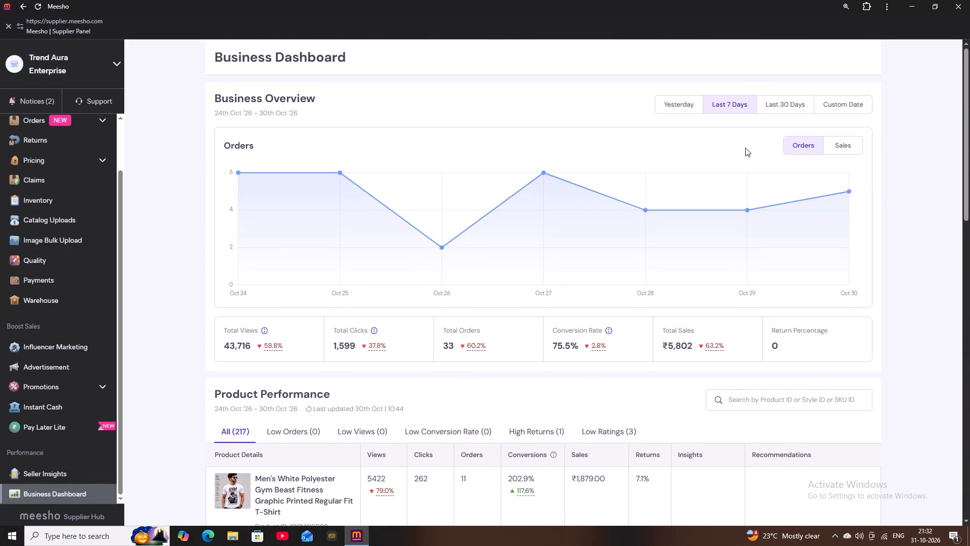
Set the Business Overview period to Last 30 Days and look over its orders chart and summary figures.
{"action": "left_click", "coordinate": [795, 103]}
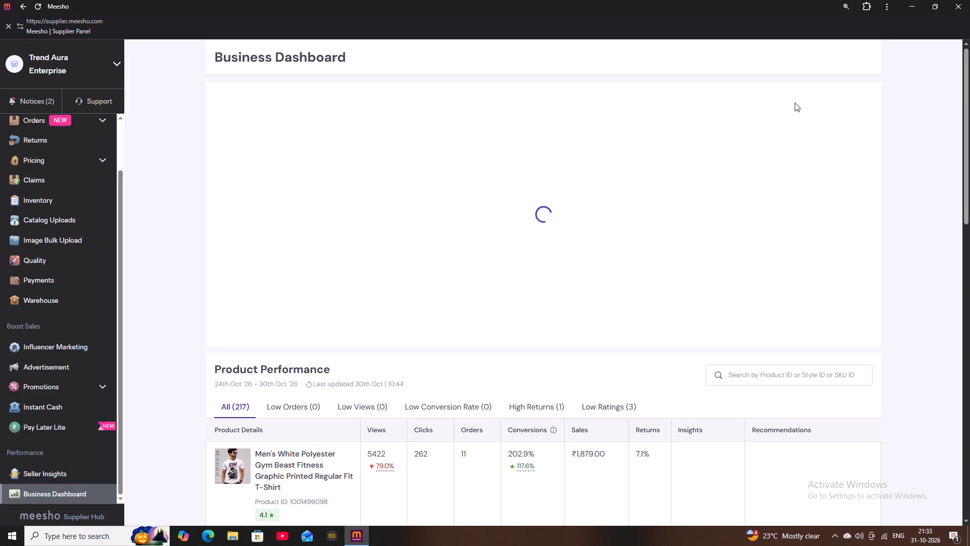
{"action": "scroll", "coordinate": [401, 346], "scroll_direction": "down", "scroll_amount": 2}
{"action": "scroll", "coordinate": [320, 314], "scroll_direction": "up", "scroll_amount": 3}
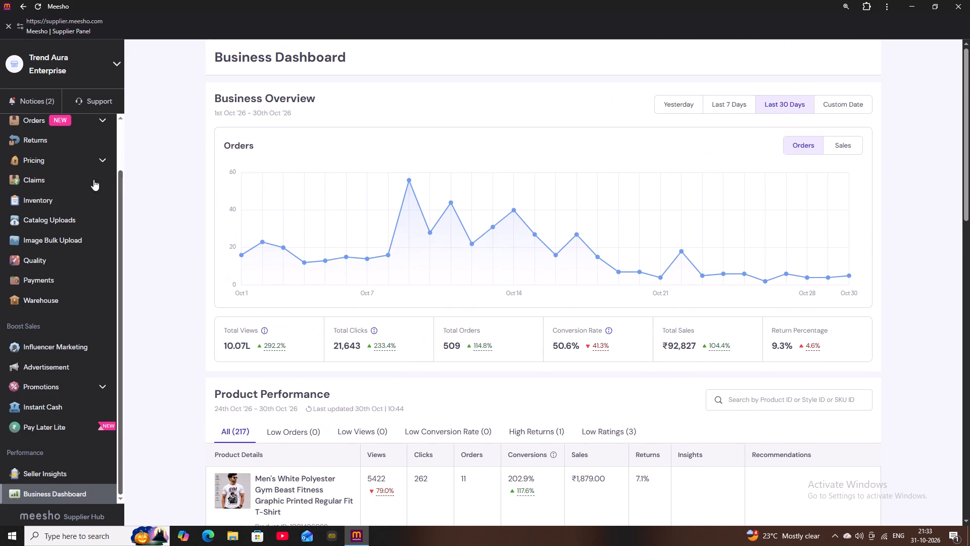
Go through the home page to Payments, review upcoming and completed payments, and open the Unscheduled Payments details.
{"action": "scroll", "coordinate": [45, 273], "scroll_direction": "up", "scroll_amount": 2}
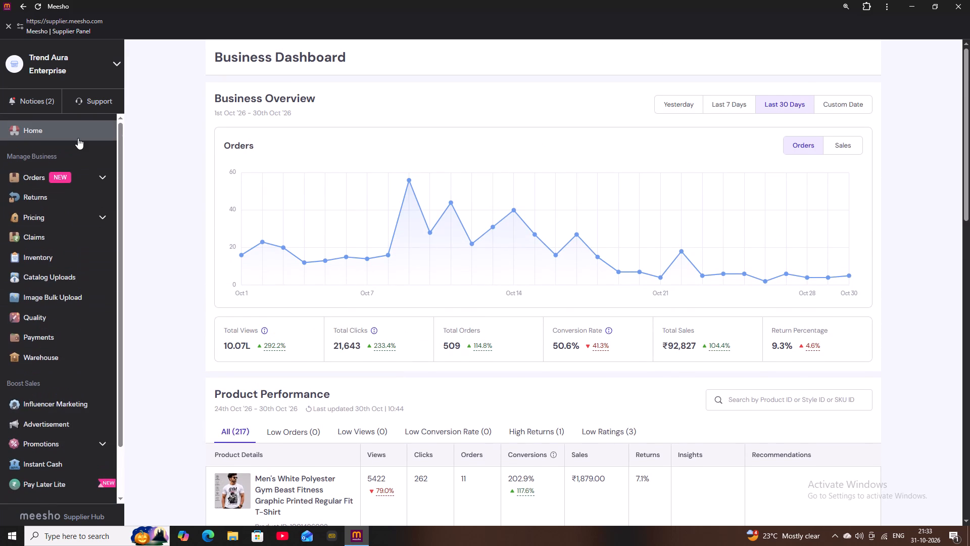
{"action": "left_click", "coordinate": [78, 138]}
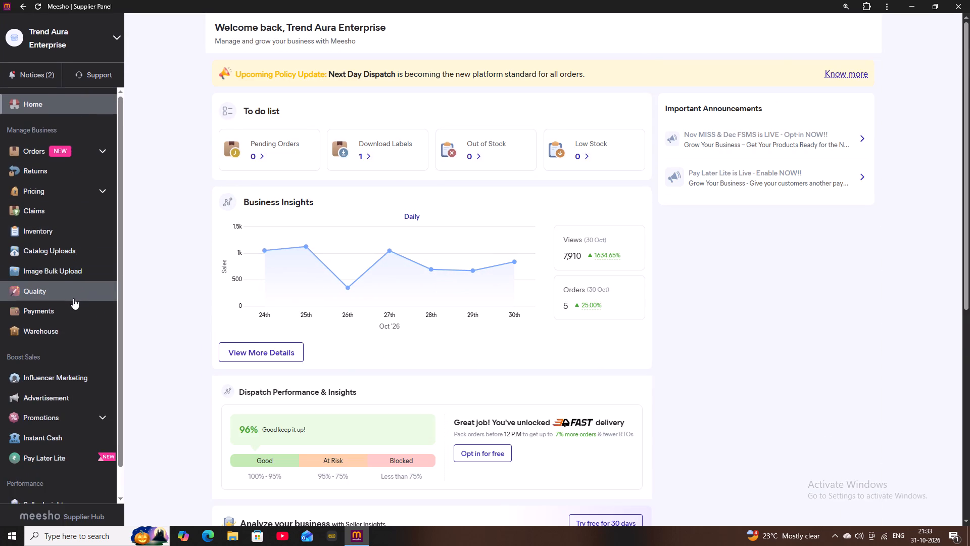
{"action": "left_click", "coordinate": [70, 307]}
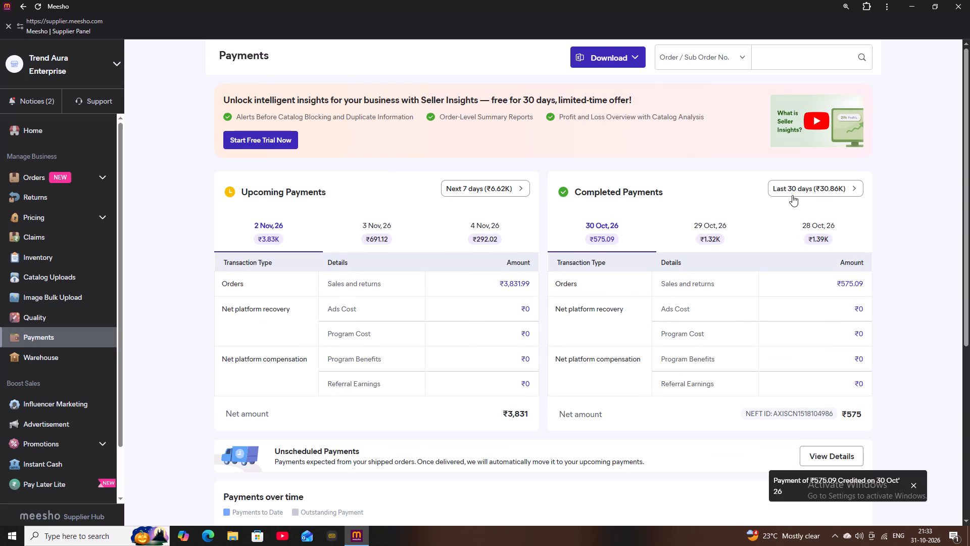
{"action": "scroll", "coordinate": [703, 325], "scroll_direction": "down", "scroll_amount": 2}
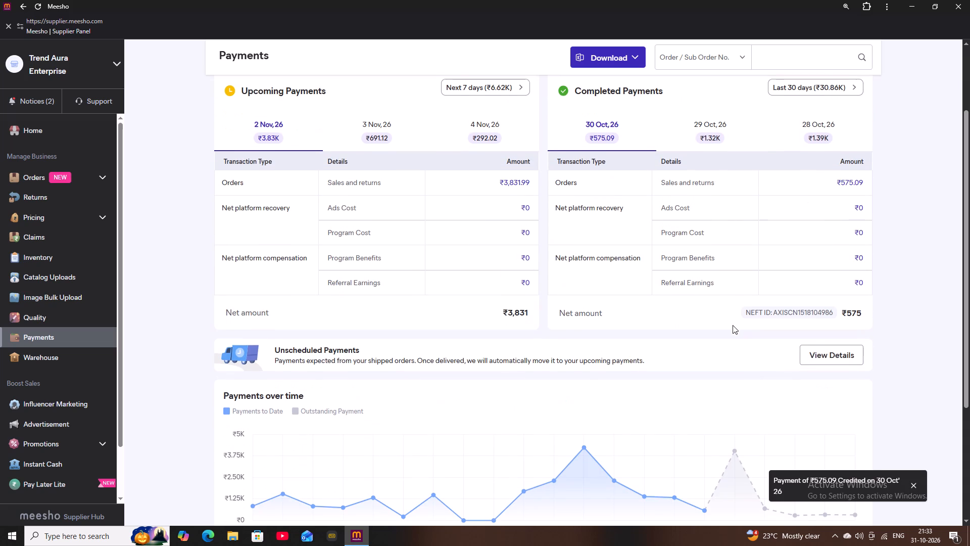
{"action": "left_click", "coordinate": [834, 355]}
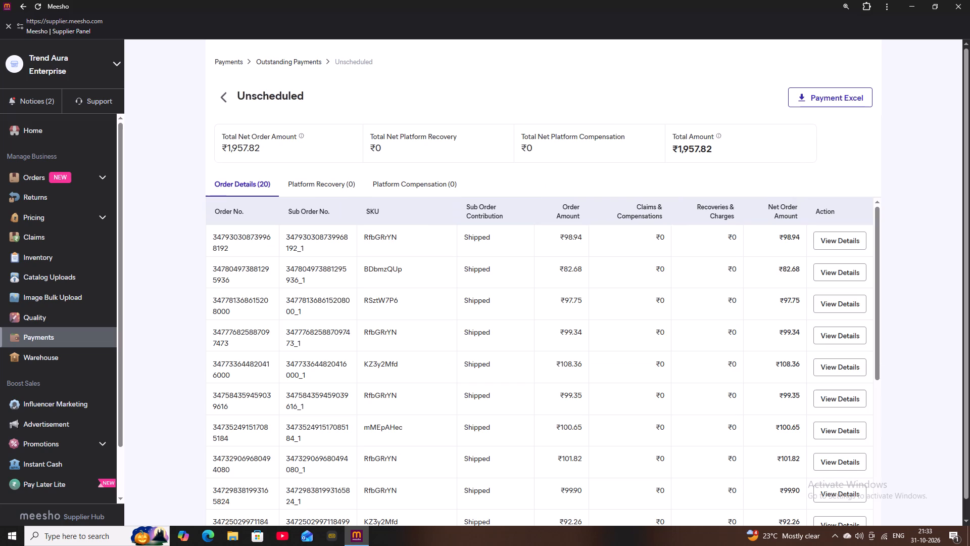
Return to the home page, check the Pending Orders list from the to-do list, and go back to the home page.
{"action": "left_click", "coordinate": [73, 124]}
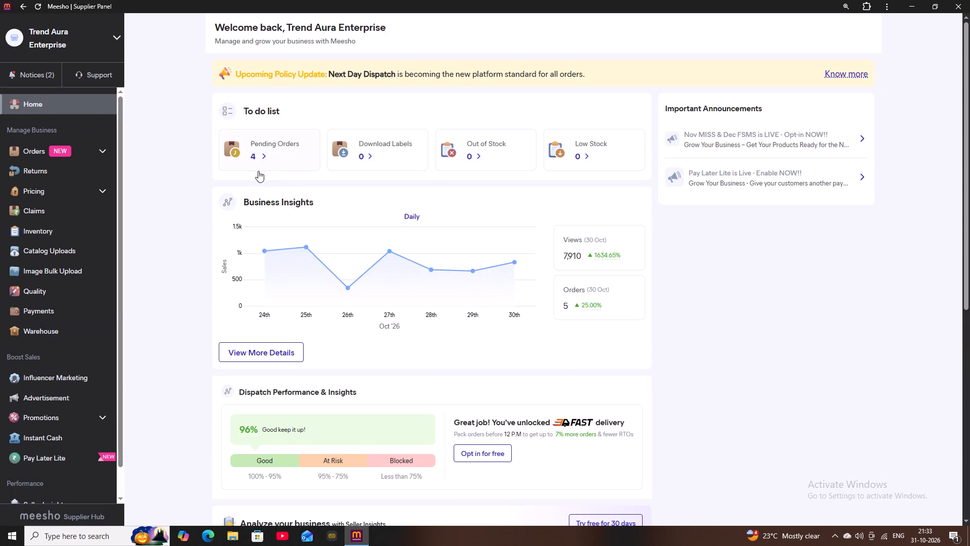
{"action": "left_click", "coordinate": [246, 163]}
{"action": "scroll", "coordinate": [286, 247], "scroll_direction": "down", "scroll_amount": 3}
{"action": "left_click", "coordinate": [75, 134]}
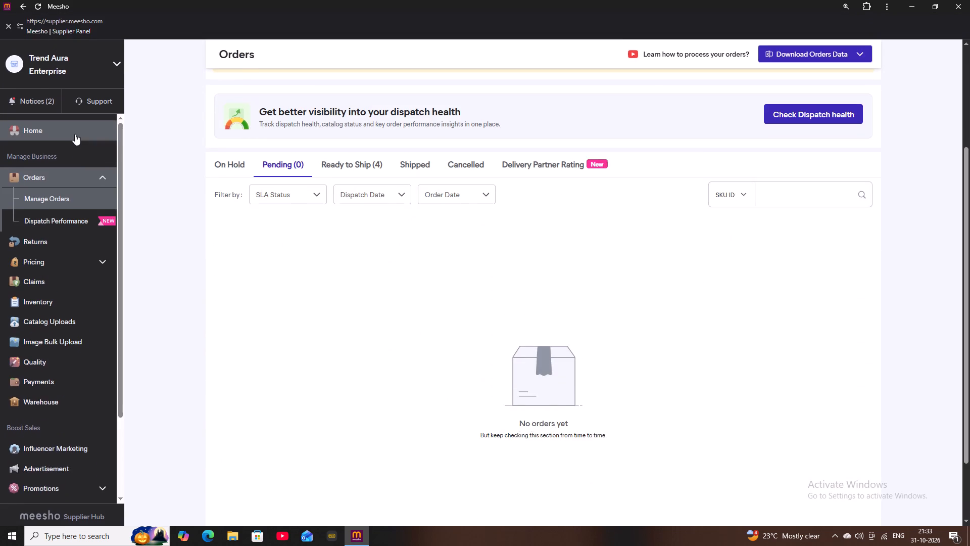
Close the Meesho supplier panel and bring up the computer's power options for shutting down.
{"action": "left_click", "coordinate": [969, 0]}
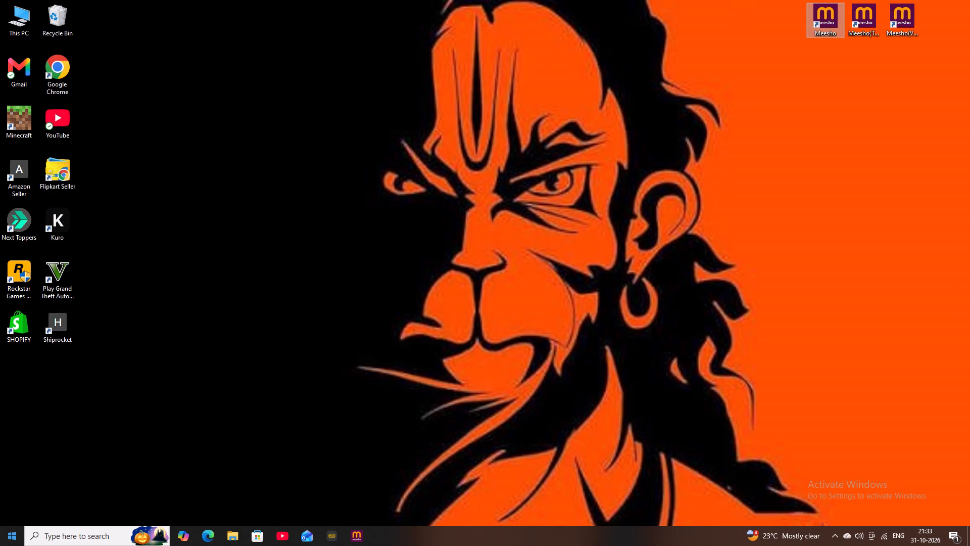
{"action": "left_click", "coordinate": [5, 545]}
{"action": "left_click", "coordinate": [6, 518]}
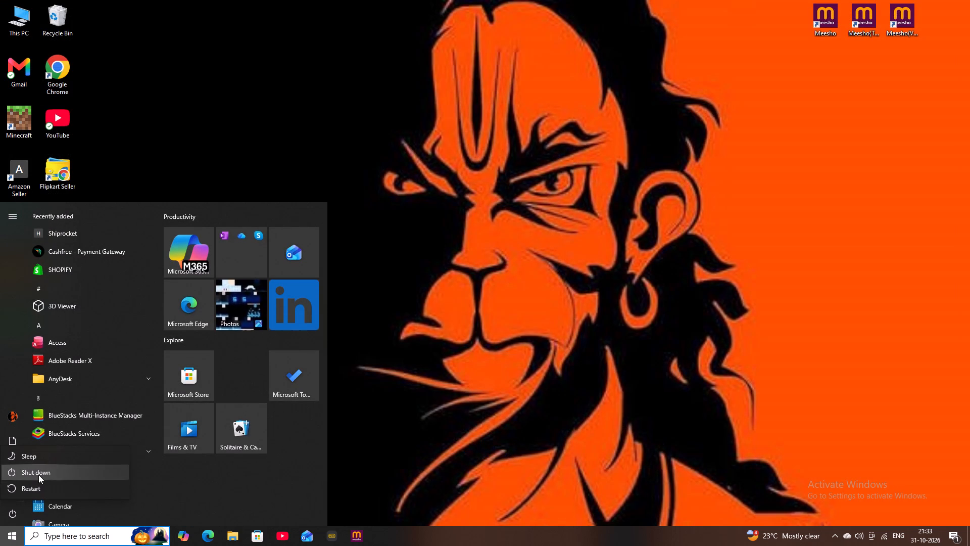